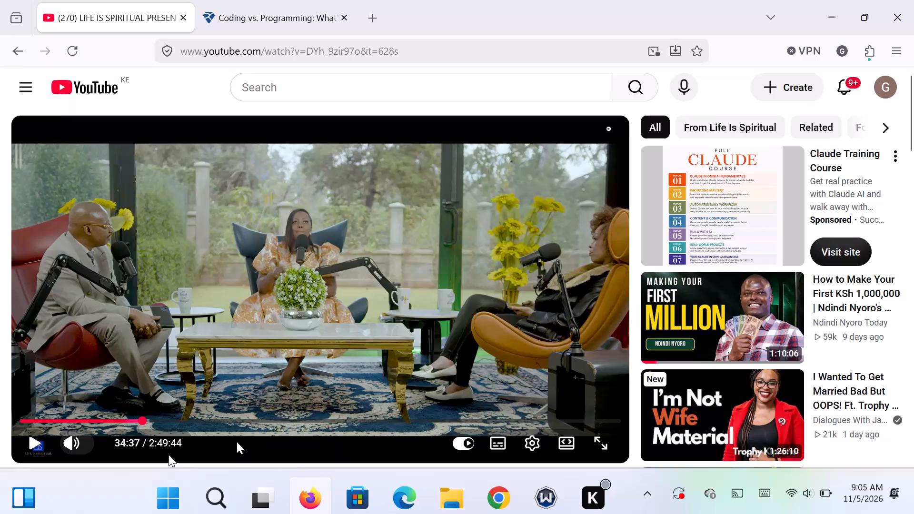
Resume playback of the paused testimony video.
click(296, 262)
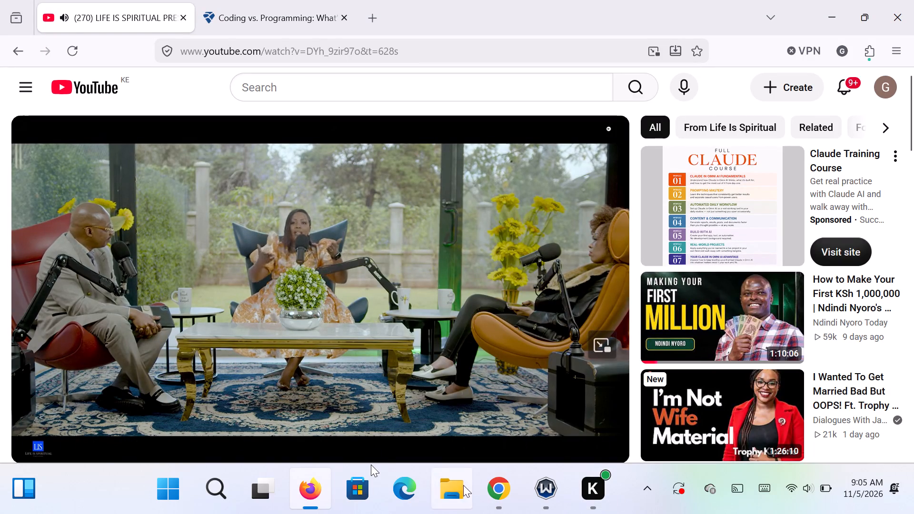
Switch to Chrome and read the search results on a vehicle manufacturer's corporate hierarchy and core functional divisions.
click(502, 490)
scroll(564, 368, down, 1)
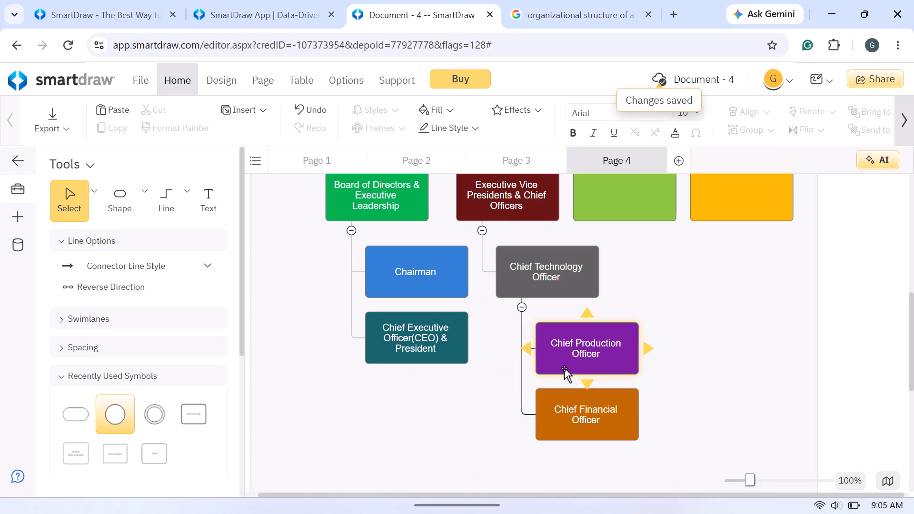
click(574, 4)
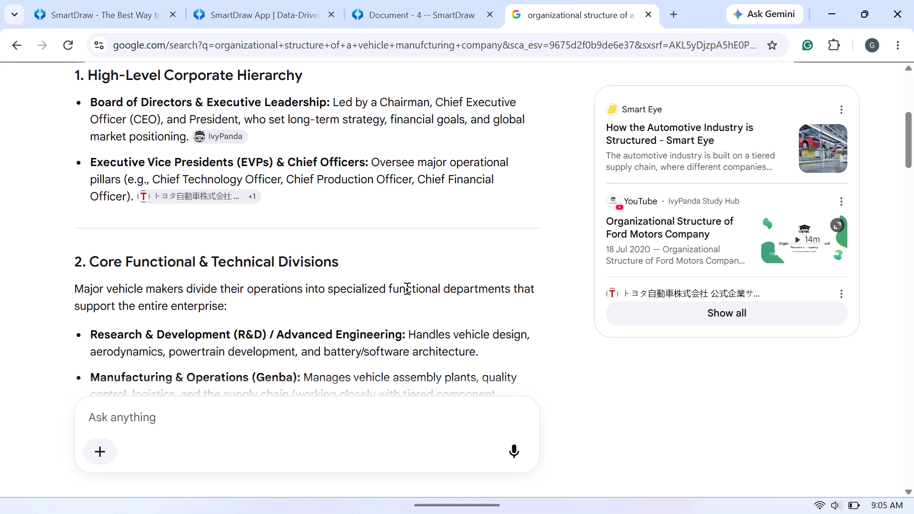
scroll(369, 267, up, 1)
scroll(369, 267, down, 1)
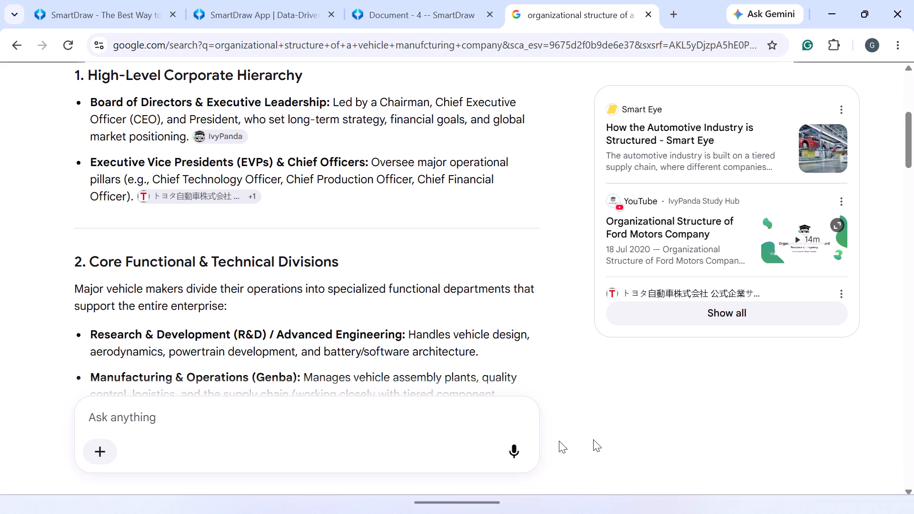
Return to the SmartDraw document and examine the org chart on Page 4, from the top box to the lowest officers.
click(503, 488)
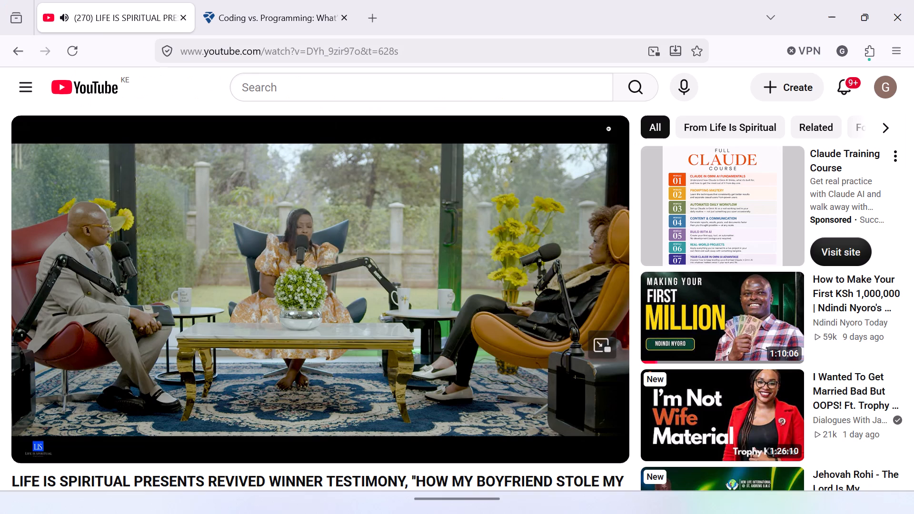
click(498, 498)
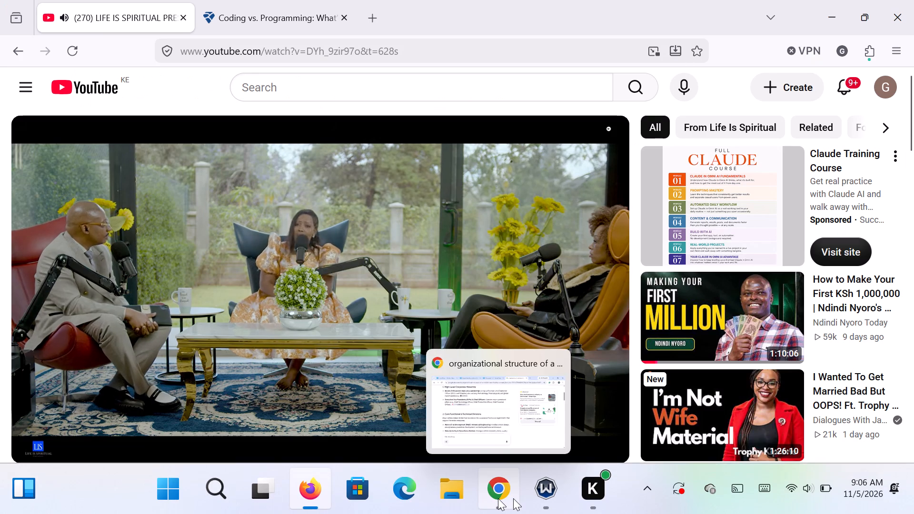
click(414, 7)
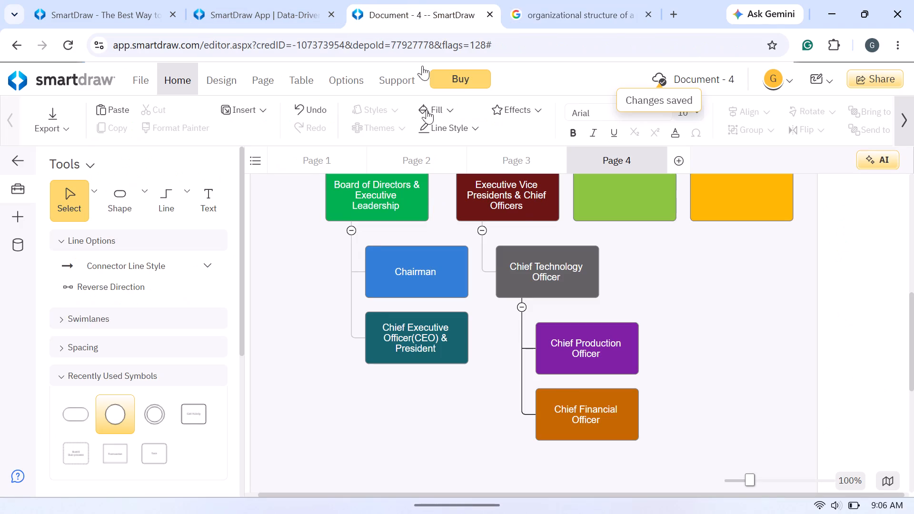
scroll(546, 259, up, 5)
scroll(550, 251, down, 2)
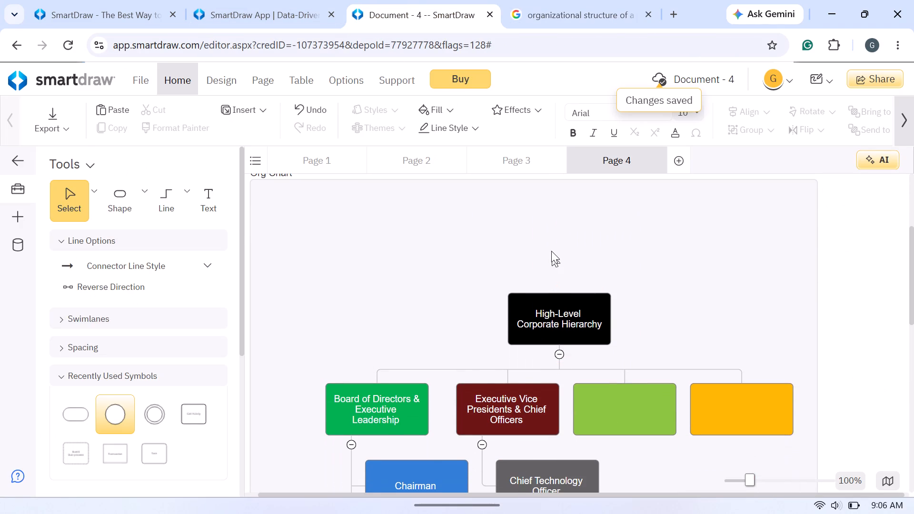
scroll(552, 255, down, 4)
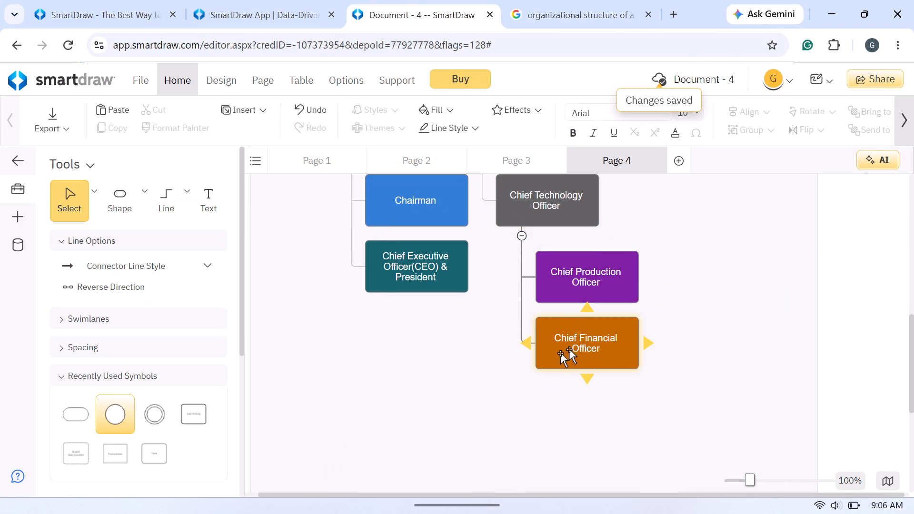
scroll(563, 292, up, 1)
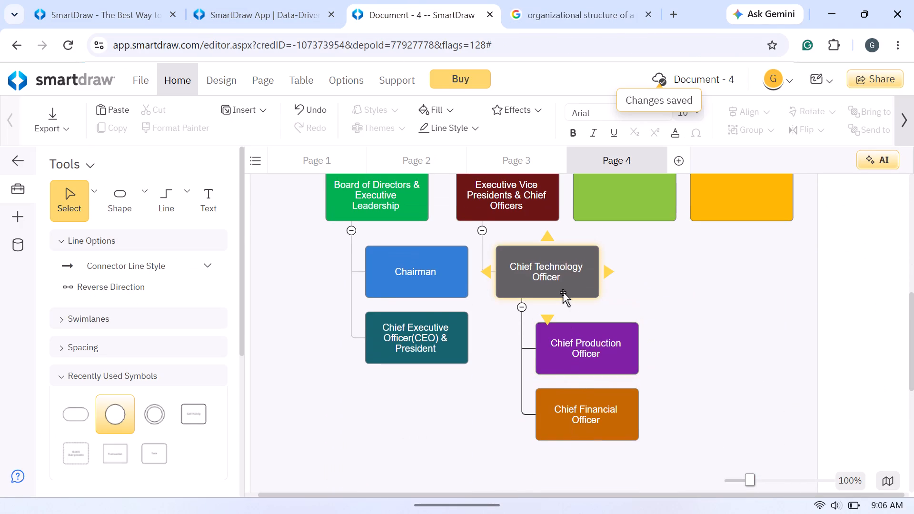
scroll(562, 292, up, 1)
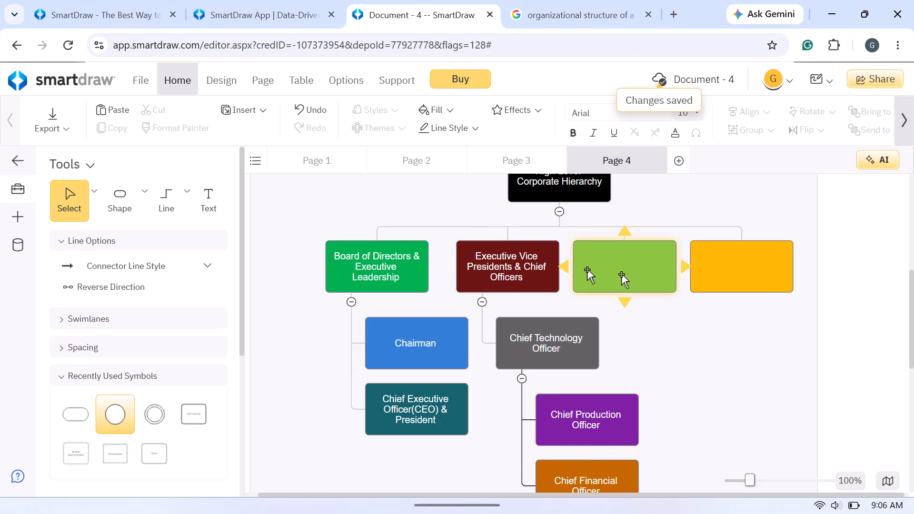
scroll(569, 287, up, 1)
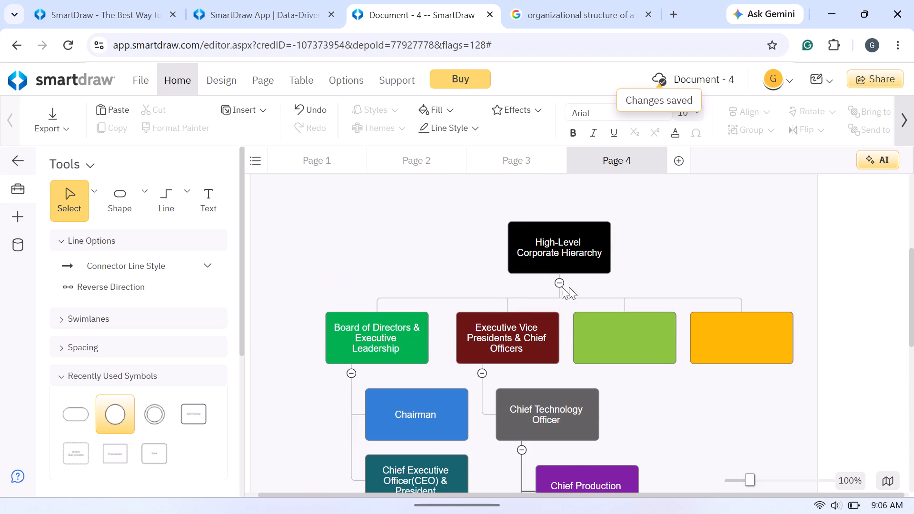
scroll(569, 287, down, 1)
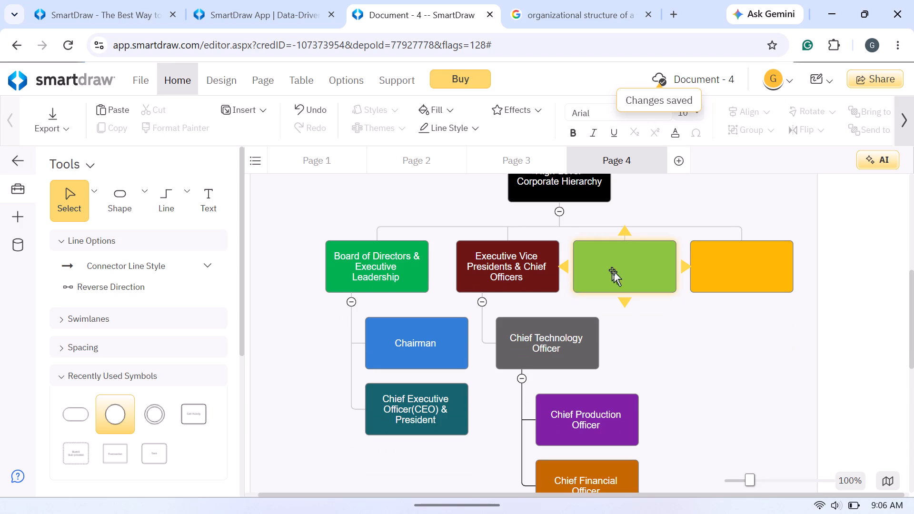
scroll(616, 277, down, 1)
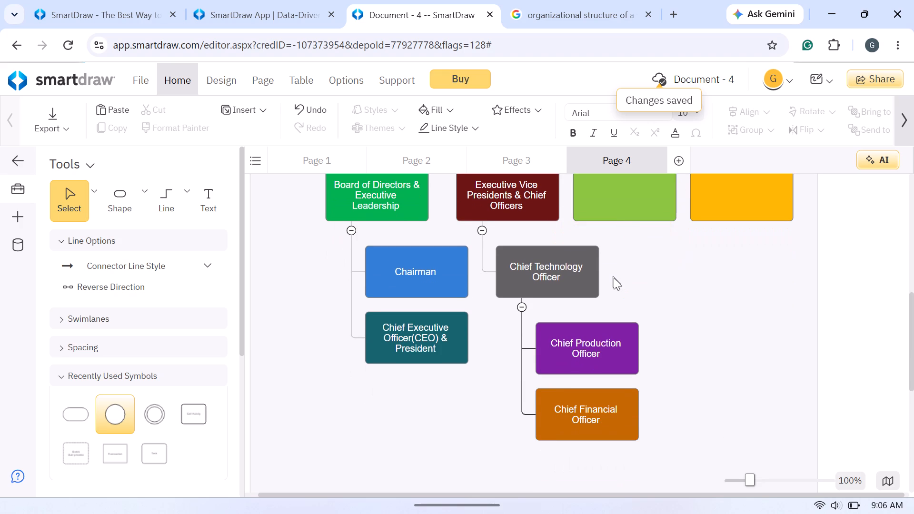
scroll(611, 280, down, 1)
scroll(609, 284, up, 1)
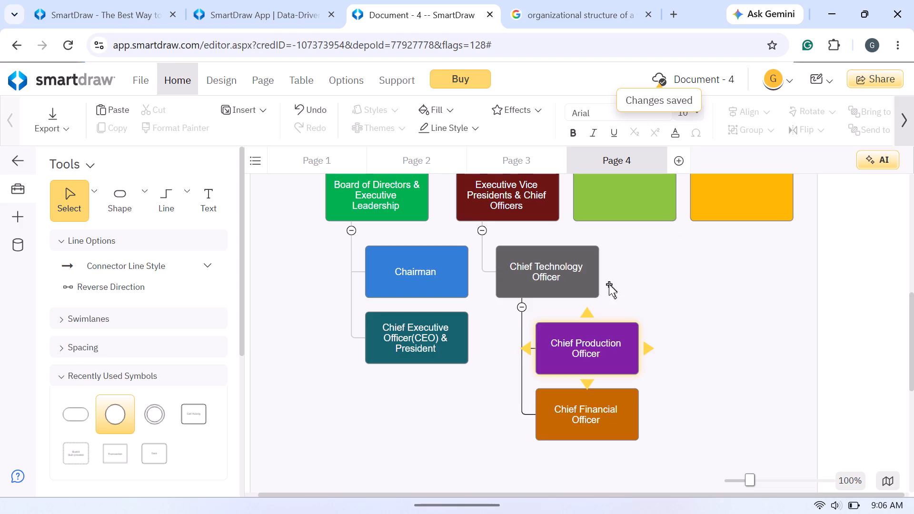
scroll(609, 284, up, 2)
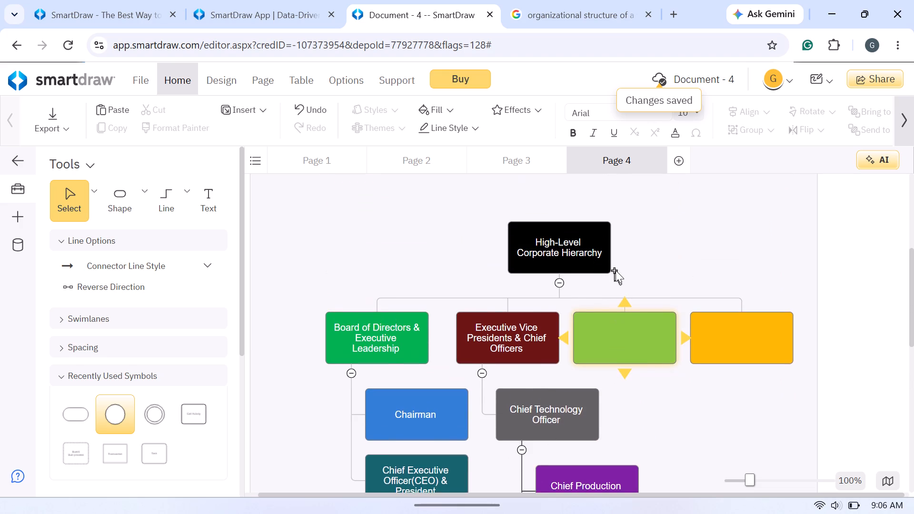
scroll(631, 280, down, 1)
scroll(629, 271, up, 1)
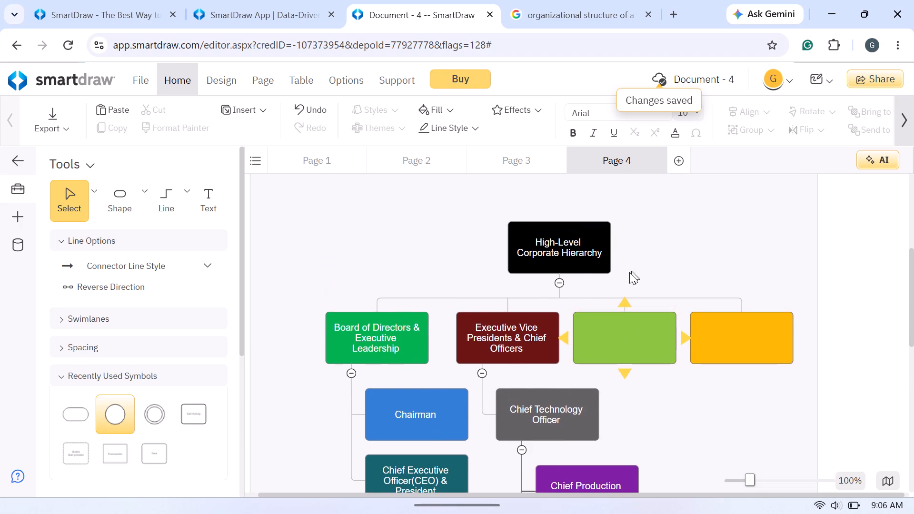
scroll(630, 280, down, 1)
scroll(630, 258, up, 1)
scroll(631, 258, down, 1)
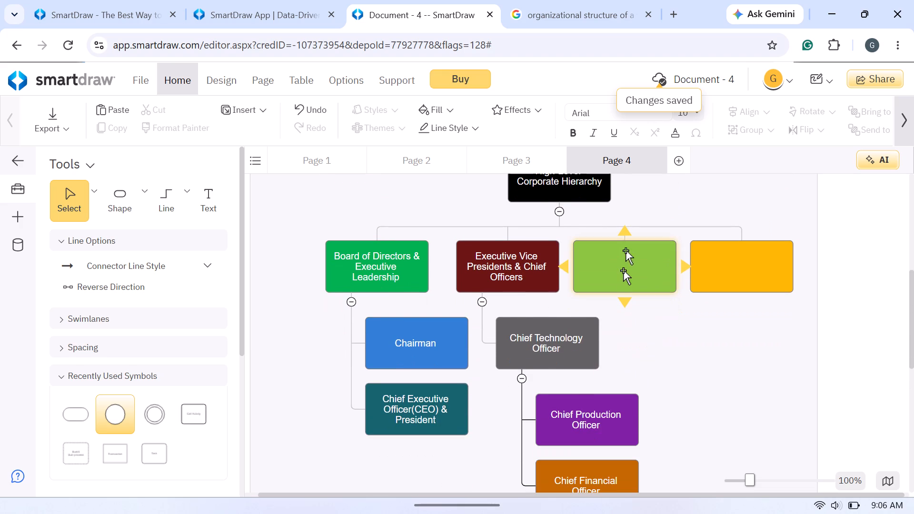
Label the empty green box beside Executive Vice Presidents & Chief Officers as "Core Functional & Technical Divisions".
click(632, 262)
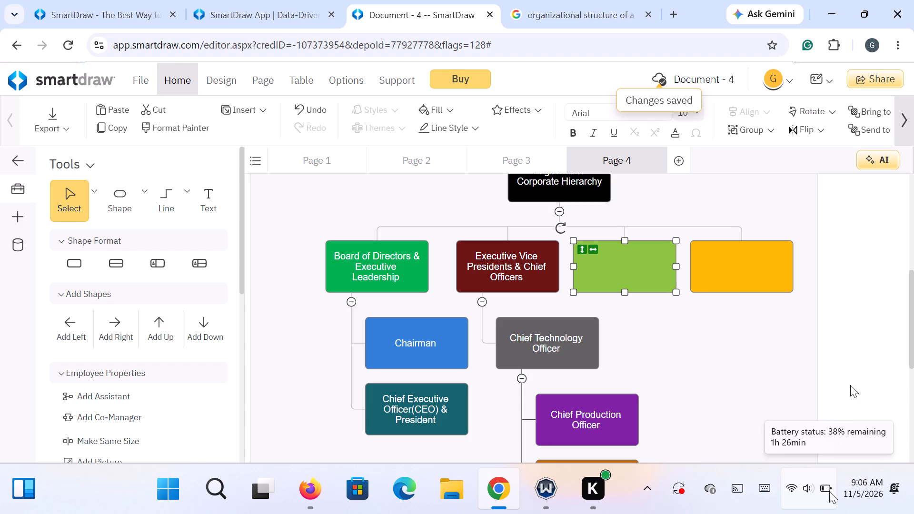
click(591, 267)
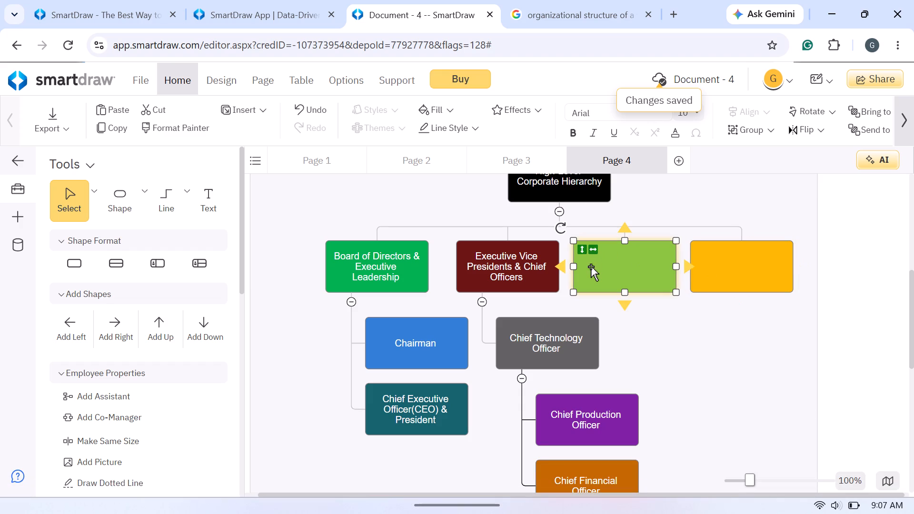
text(ore)
key(space)
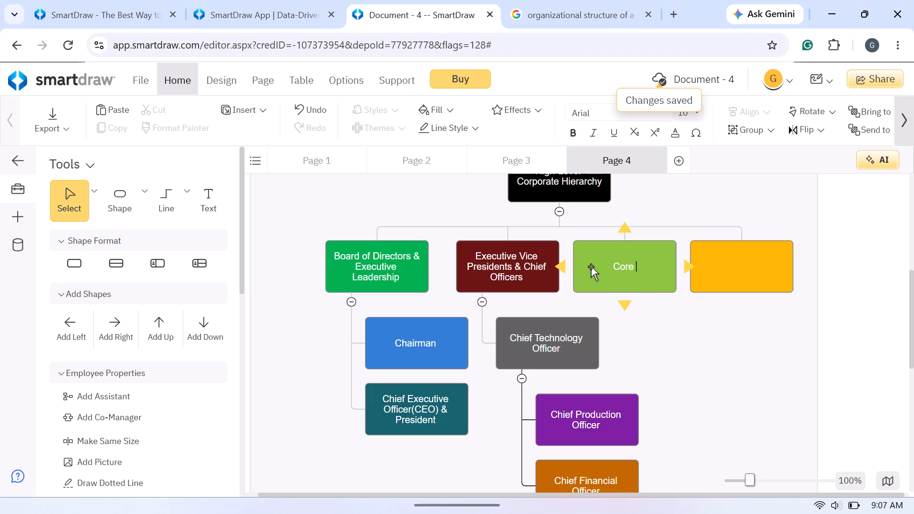
text(un)
text(ctional)
key(space)
key(shift+ampersand)
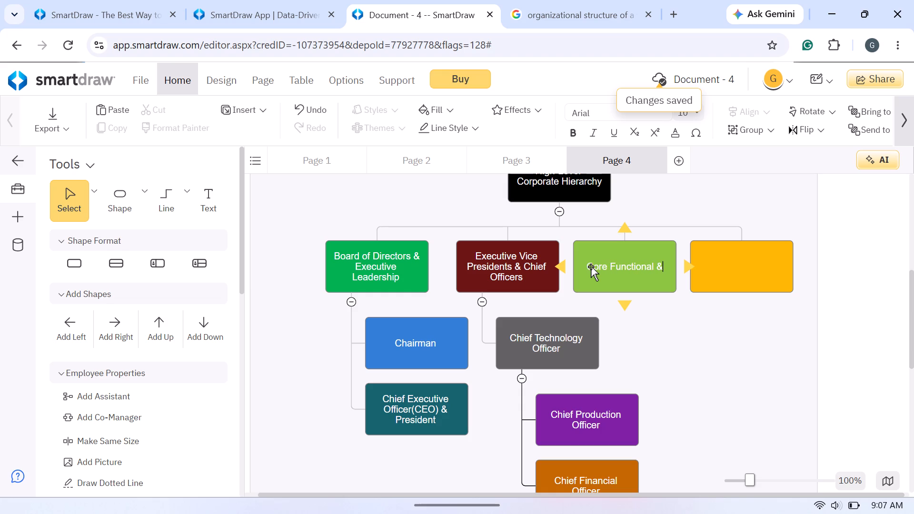
key(space)
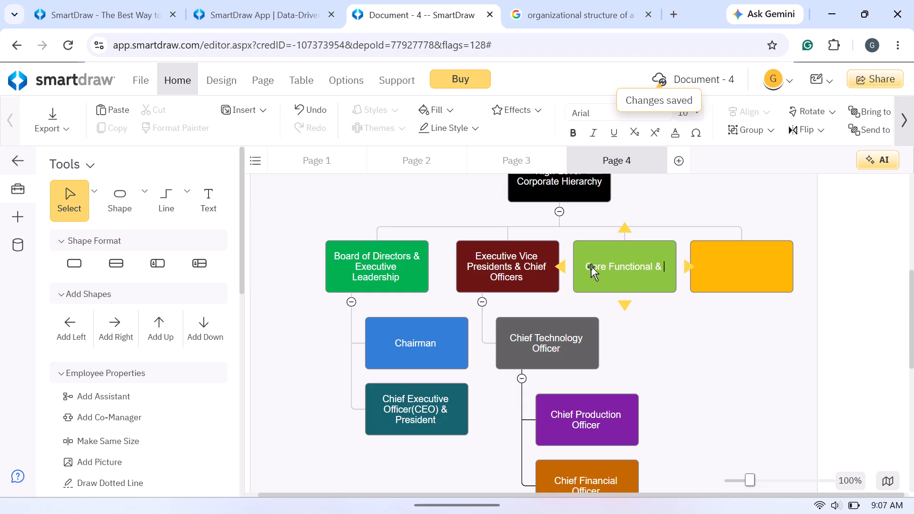
text(chnical)
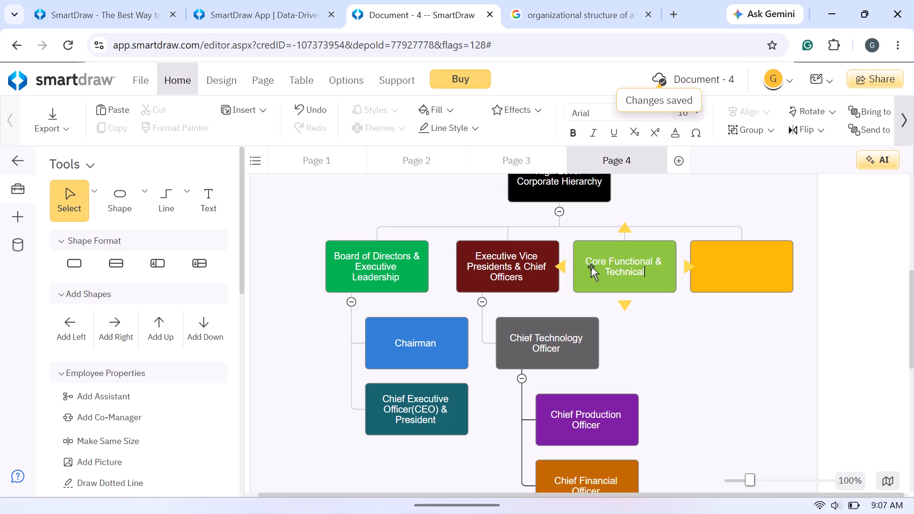
key(space)
text(ivs)
key(BackSpace)
text(is)
text(ions)
key(space)
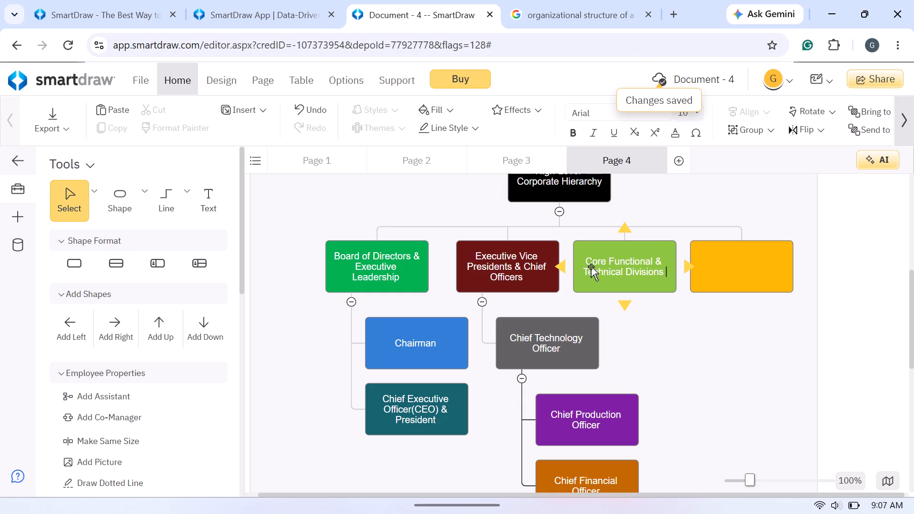
scroll(684, 285, up, 2)
scroll(684, 285, down, 2)
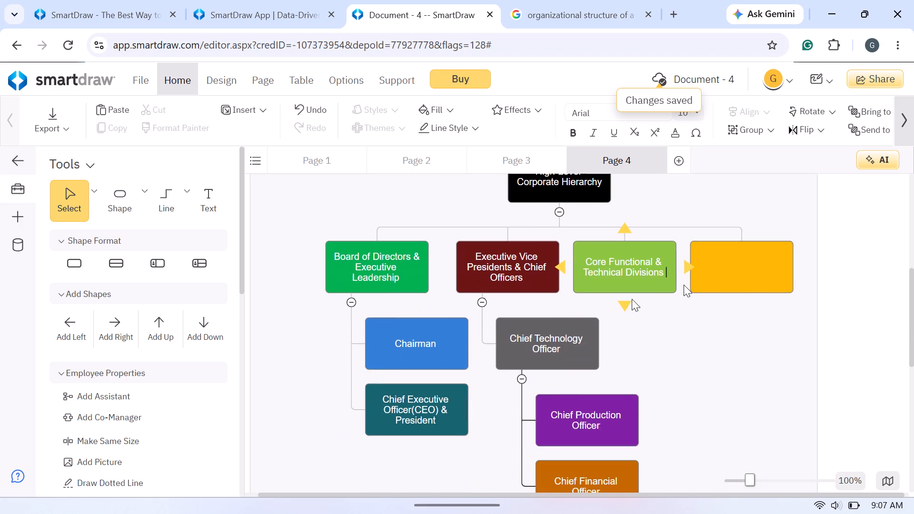
click(610, 254)
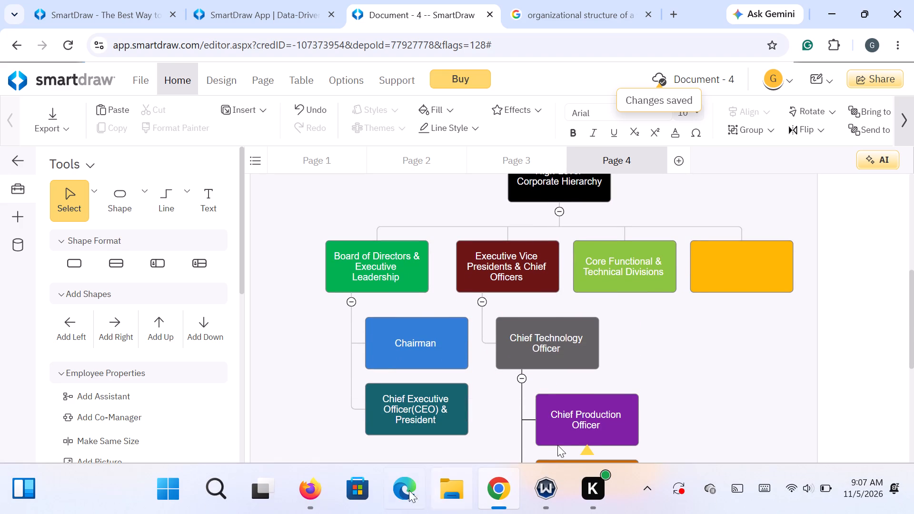
Switch to Firefox, skip the video advertisement and jump the testimony video ahead to about 41 minutes.
click(318, 490)
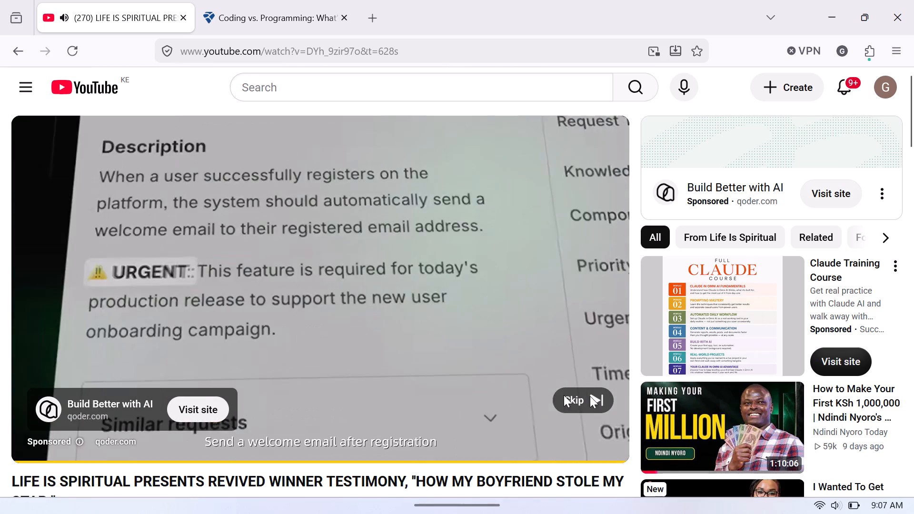
click(592, 401)
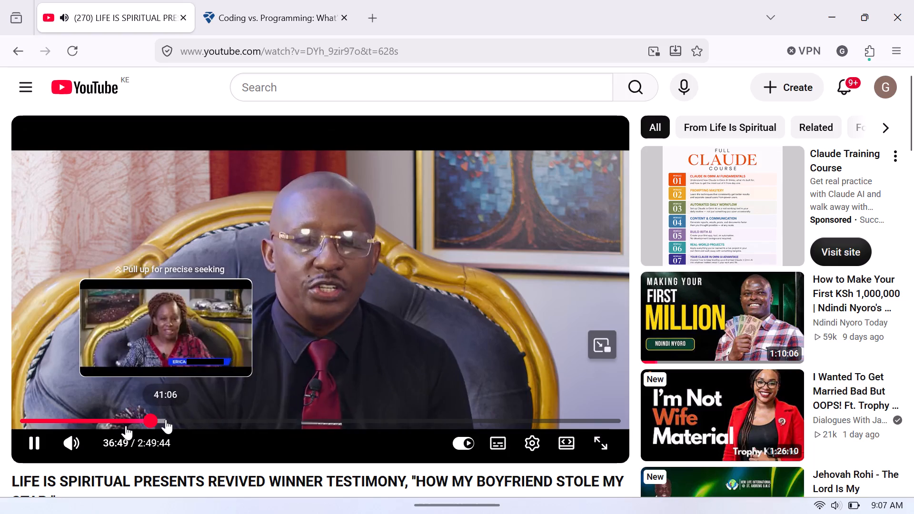
click(168, 422)
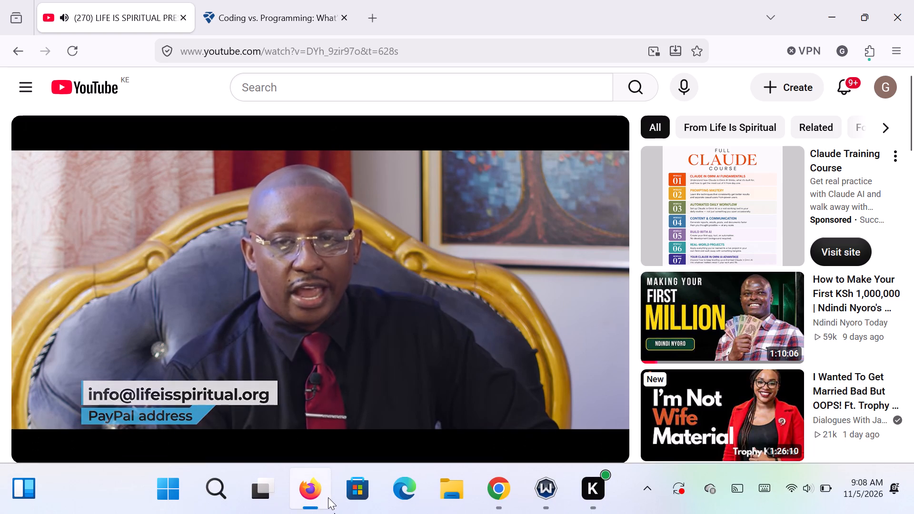
double_click(580, 302)
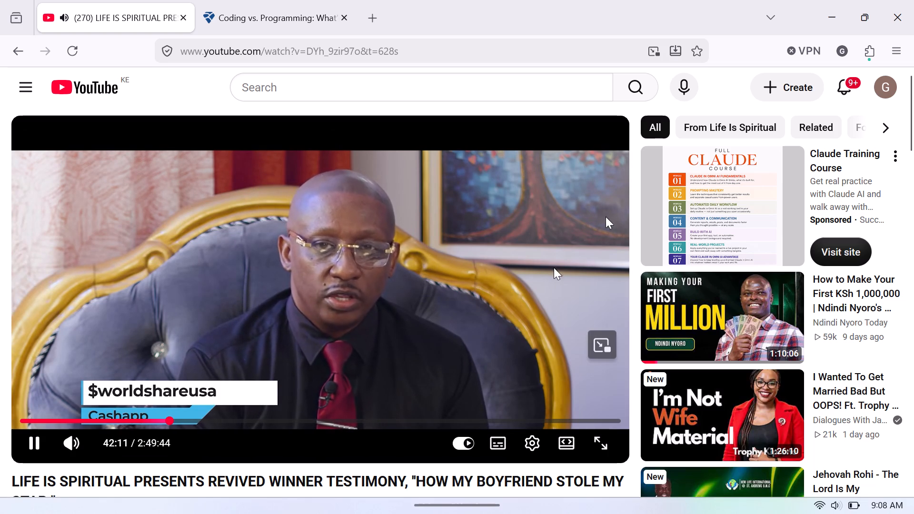
Switch back to the SmartDraw document in Chrome and fill the Core Functional & Technical Divisions box with black.
click(507, 498)
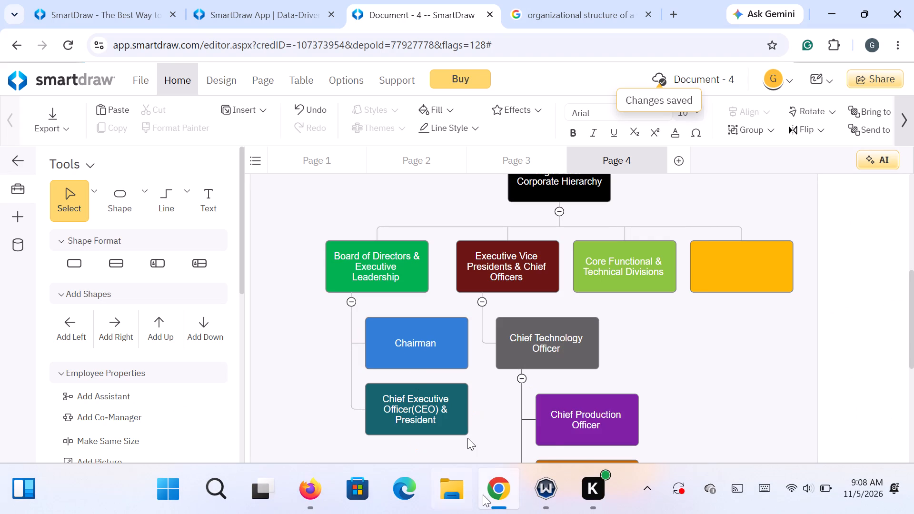
scroll(577, 385, down, 1)
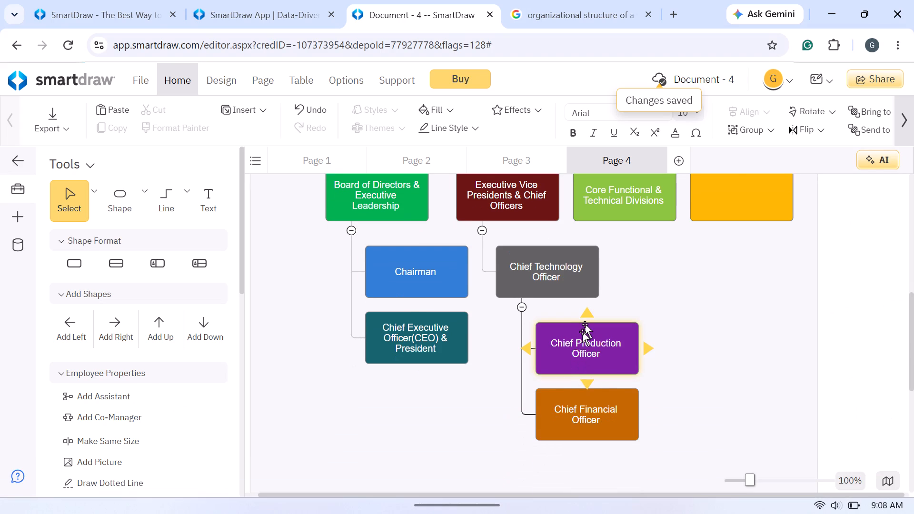
scroll(585, 323, up, 1)
scroll(615, 269, up, 1)
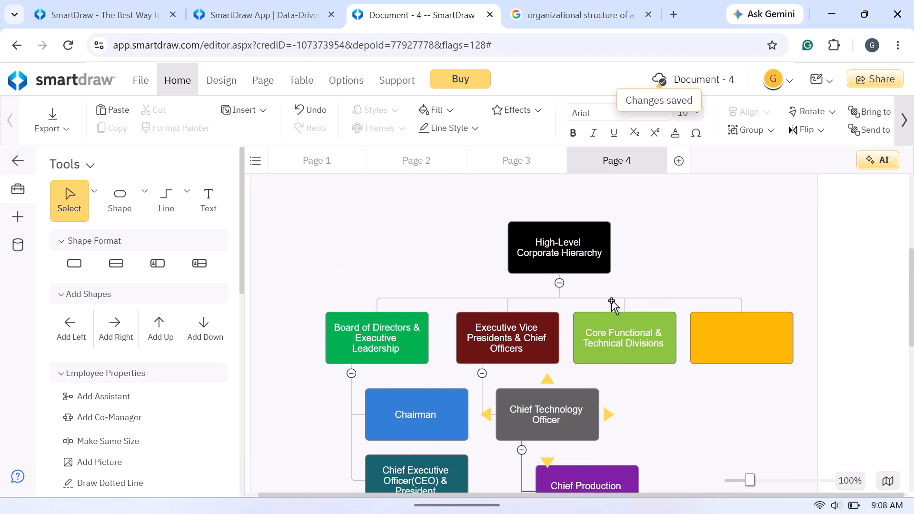
click(615, 323)
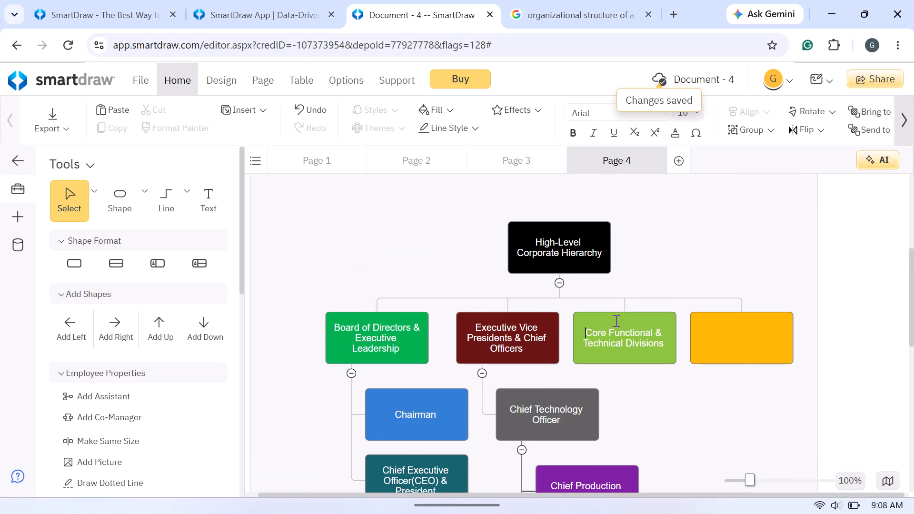
right_click(616, 319)
click(607, 329)
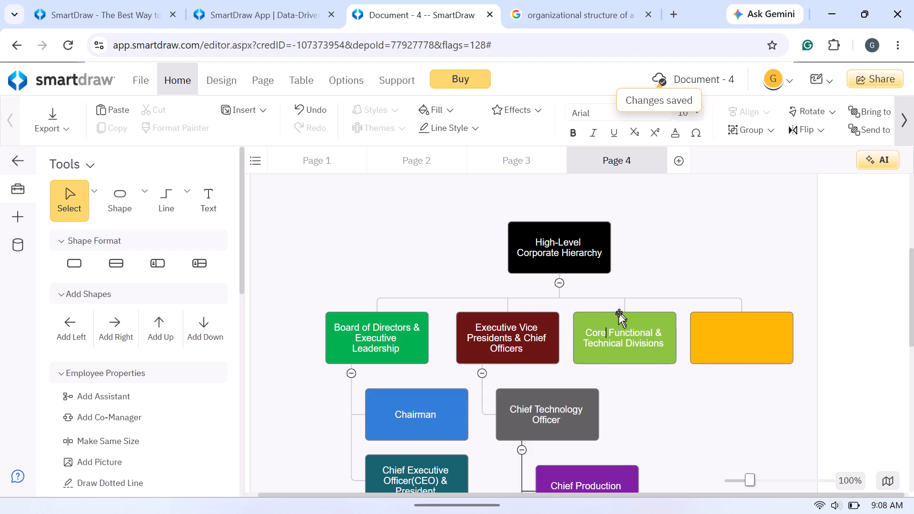
click(619, 312)
right_click(619, 312)
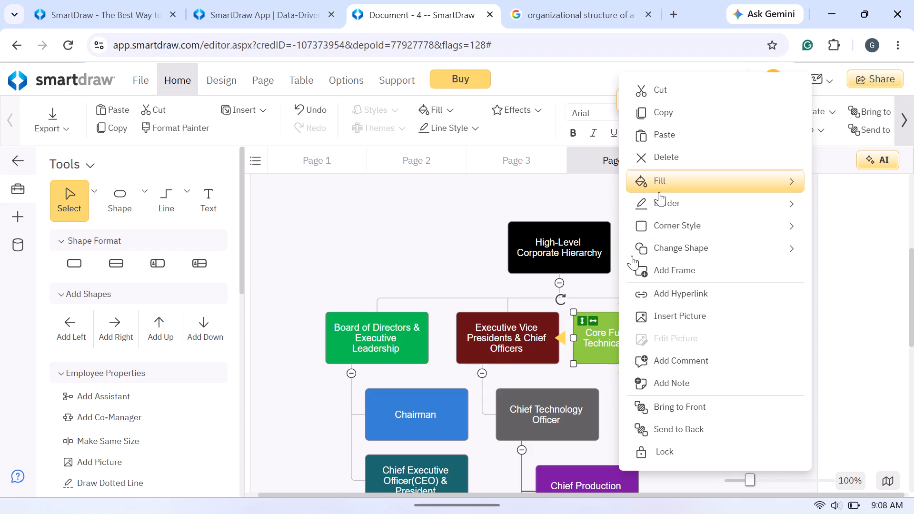
click(682, 183)
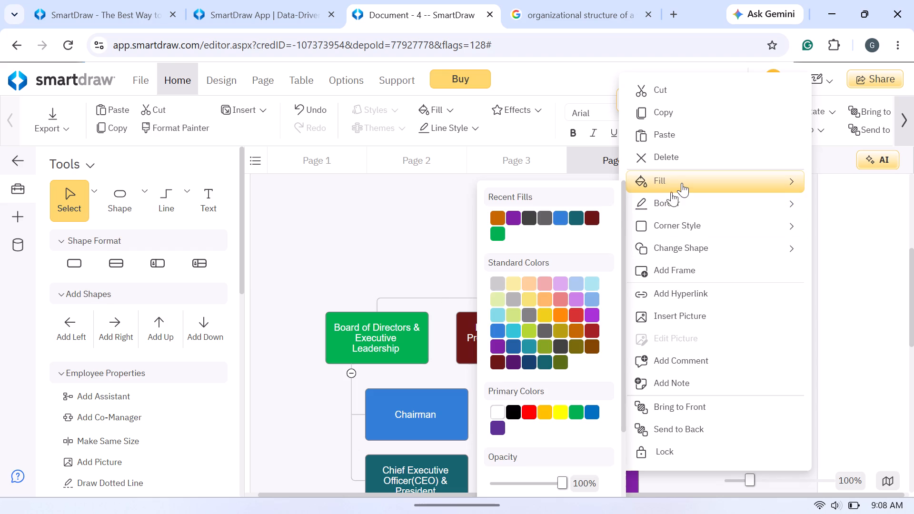
click(519, 410)
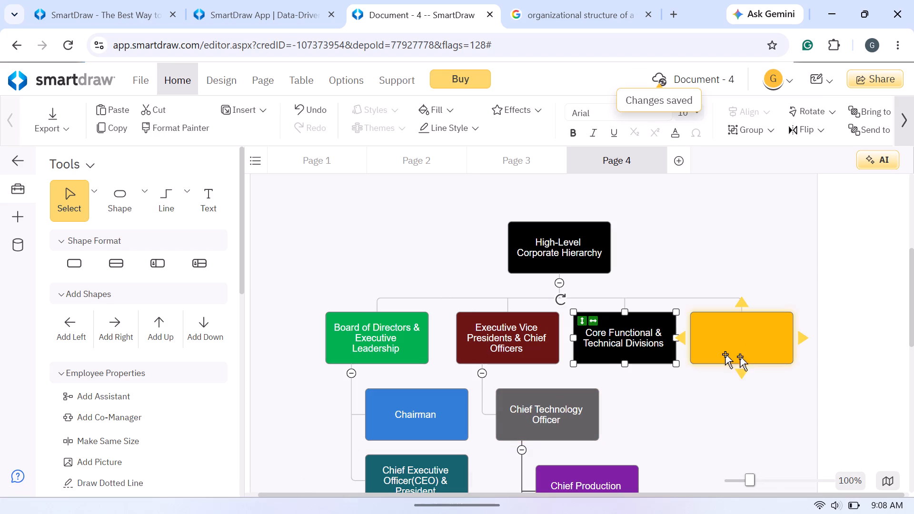
click(724, 382)
Add an empty subordinate box directly beneath Core Functional & Technical Divisions.
scroll(634, 308, down, 1)
scroll(637, 306, up, 2)
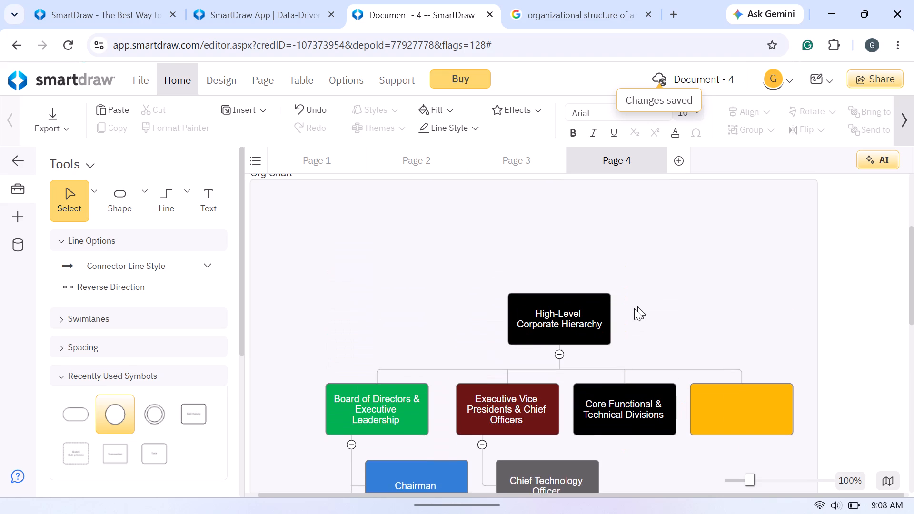
scroll(637, 306, down, 1)
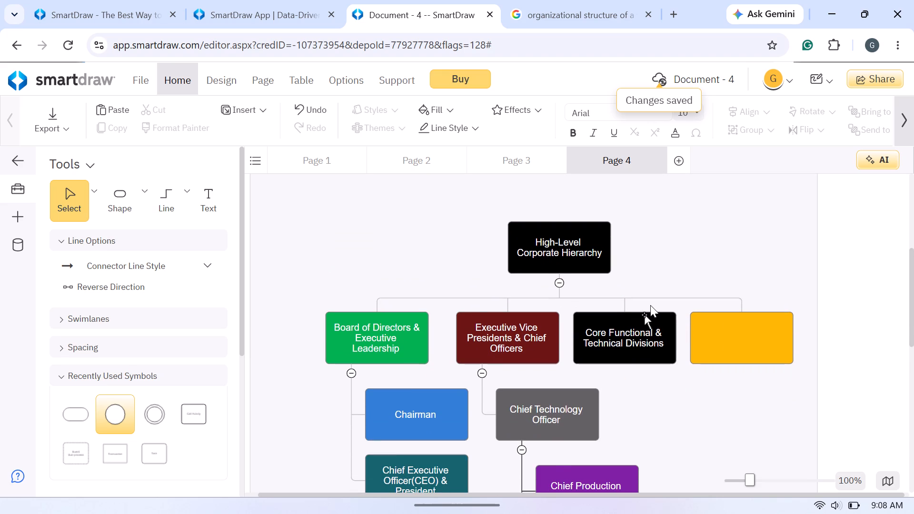
scroll(641, 316, down, 1)
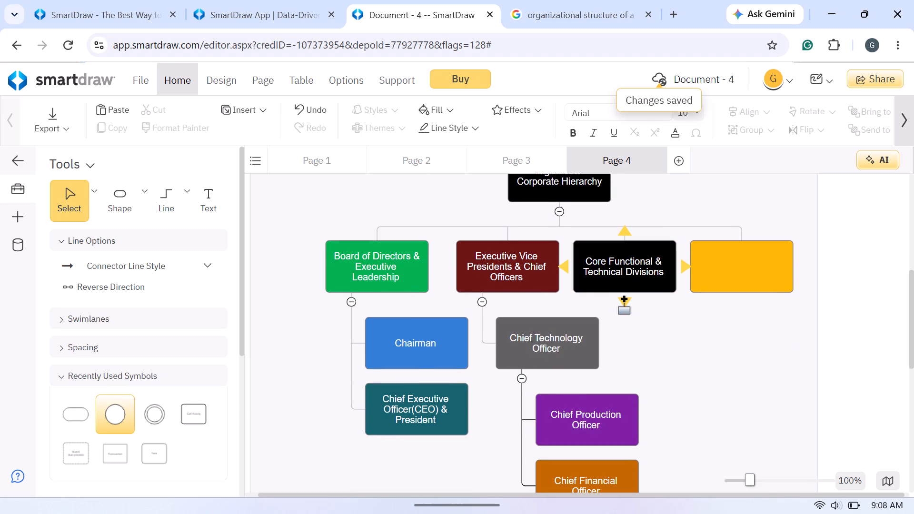
click(624, 298)
click(665, 348)
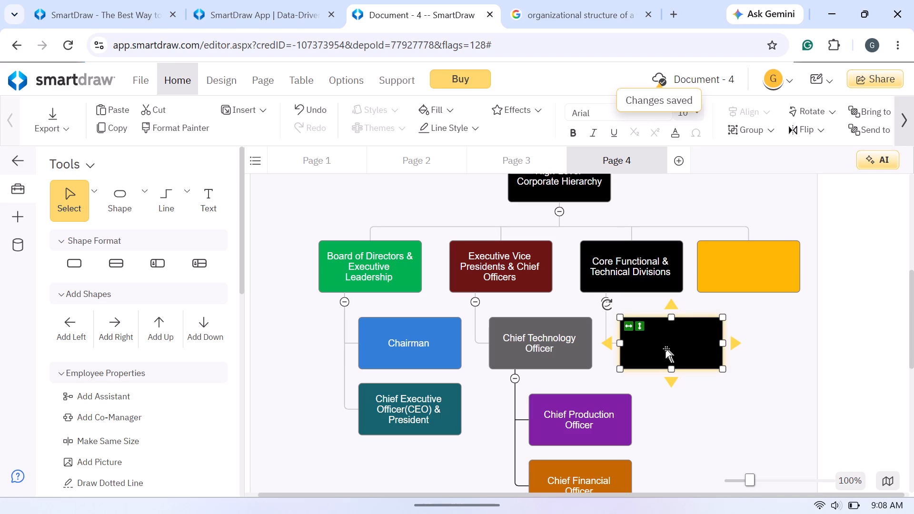
Check the first functional division in the Google results and label the new black box "Research Development & Advanved Engineering".
click(579, 21)
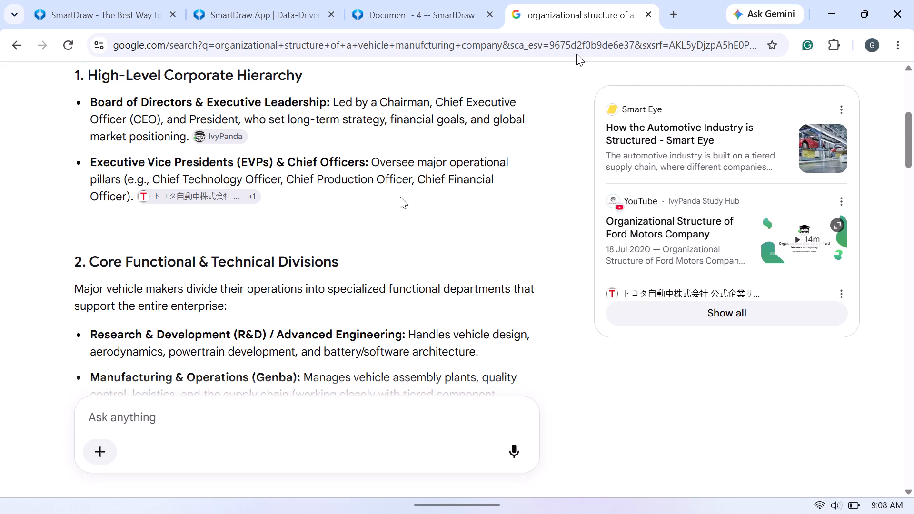
scroll(348, 208, down, 1)
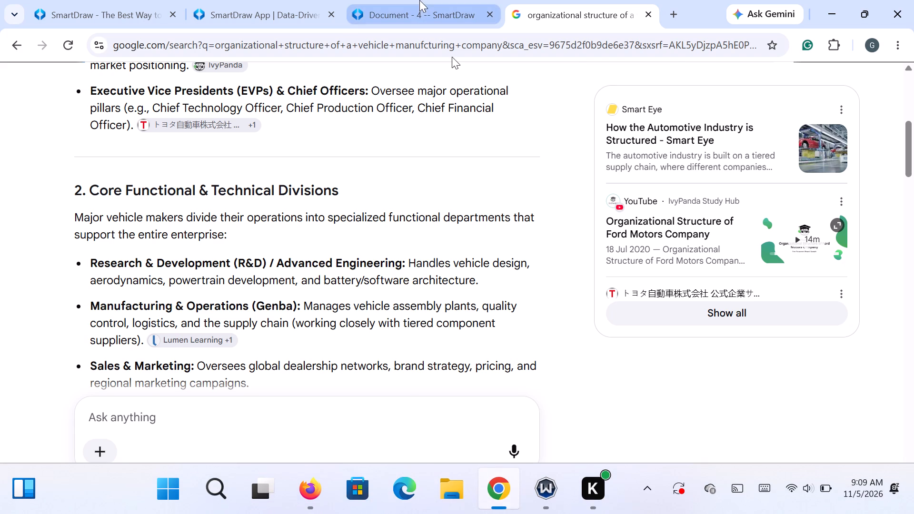
click(397, 14)
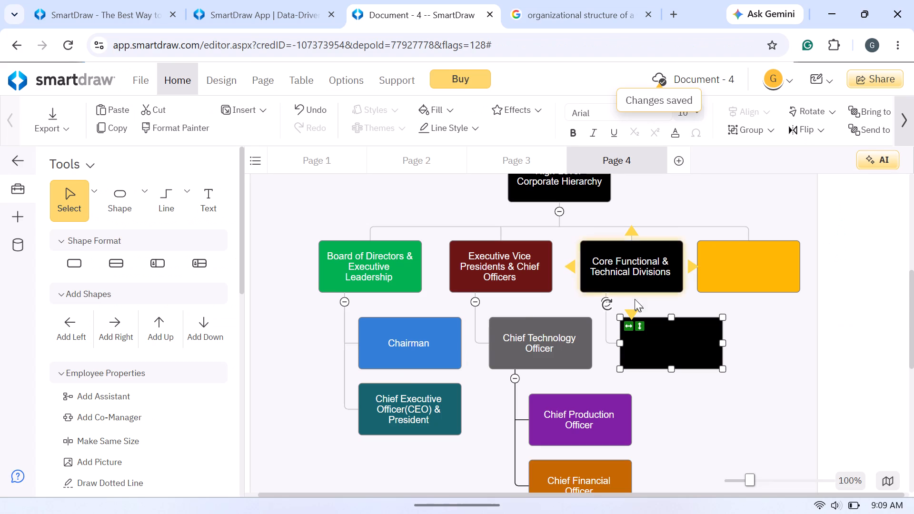
click(652, 340)
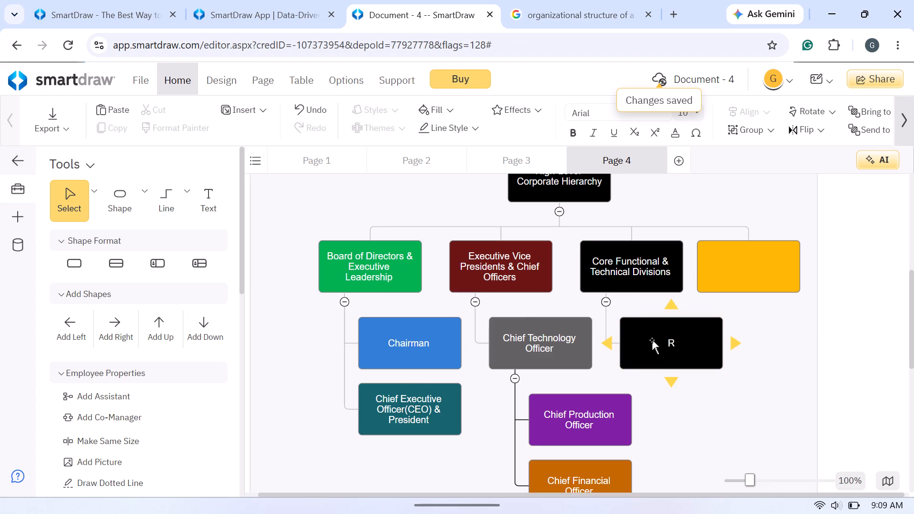
text(se)
key(BackSpace)
key(BackSpace)
text(ese)
text(arch)
key(space)
text(lop)
text(ment)
key(space)
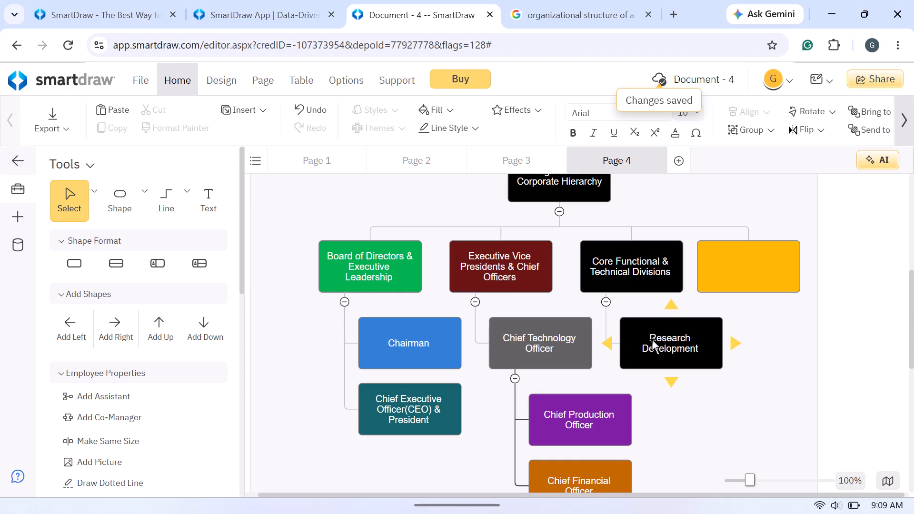
key(shift+ampersand)
key(space)
key(BackSpace)
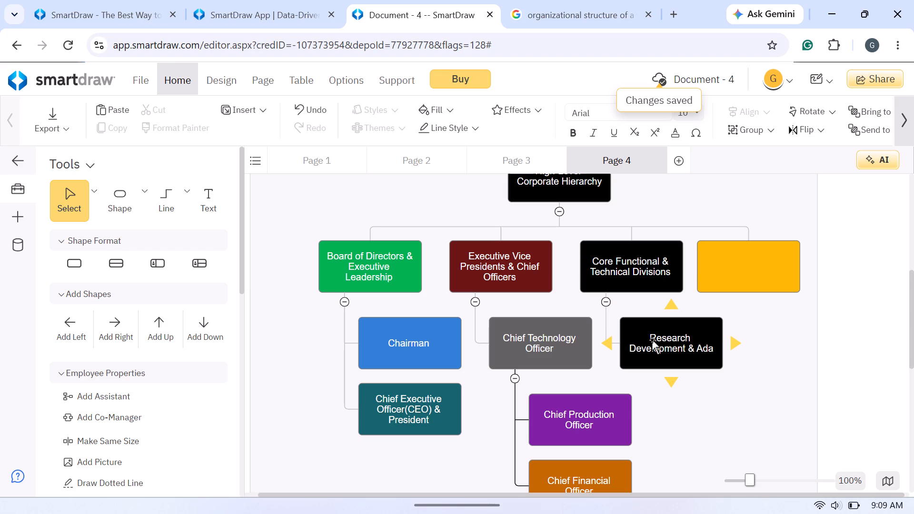
text(va)
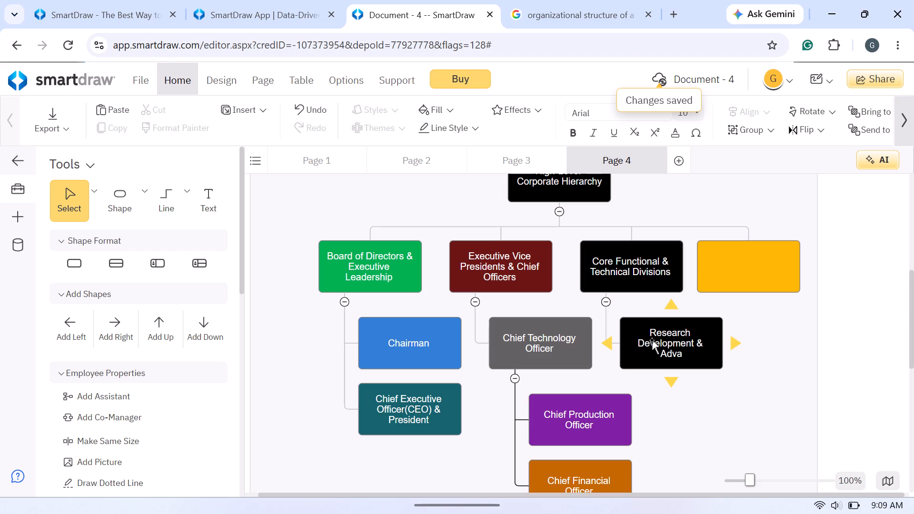
text(nved)
key(space)
key(n)
key(g)
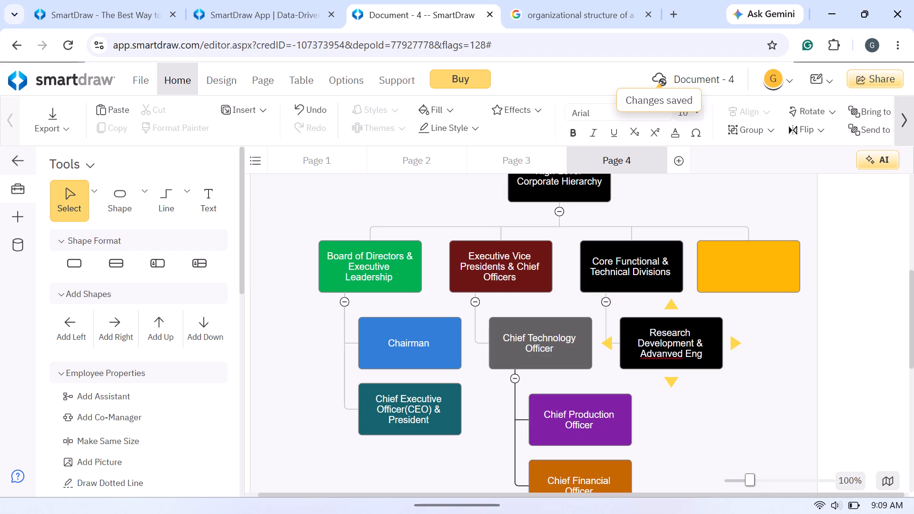
key(i)
text(neering)
key(space)
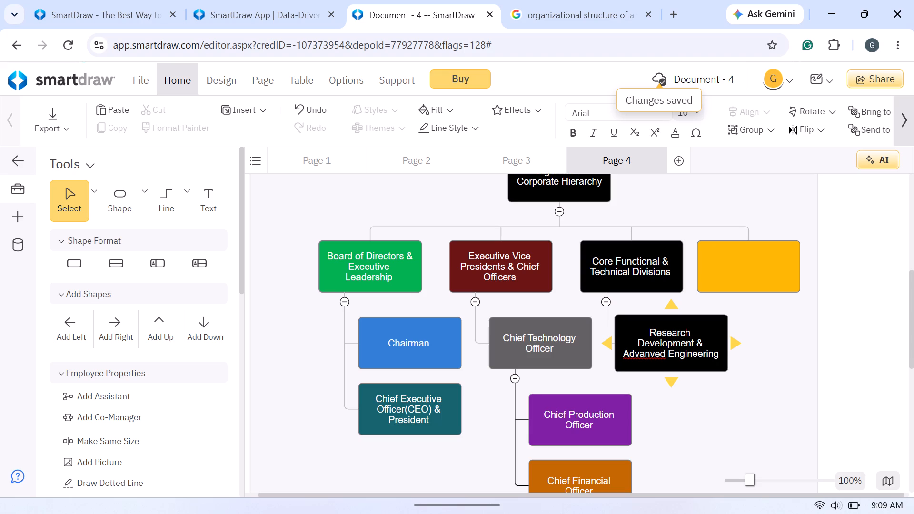
Correct the misspelled word in the box beneath Core Functional & Technical Divisions so its label reads "Research Development & Advanced Engineering".
right_click(641, 358)
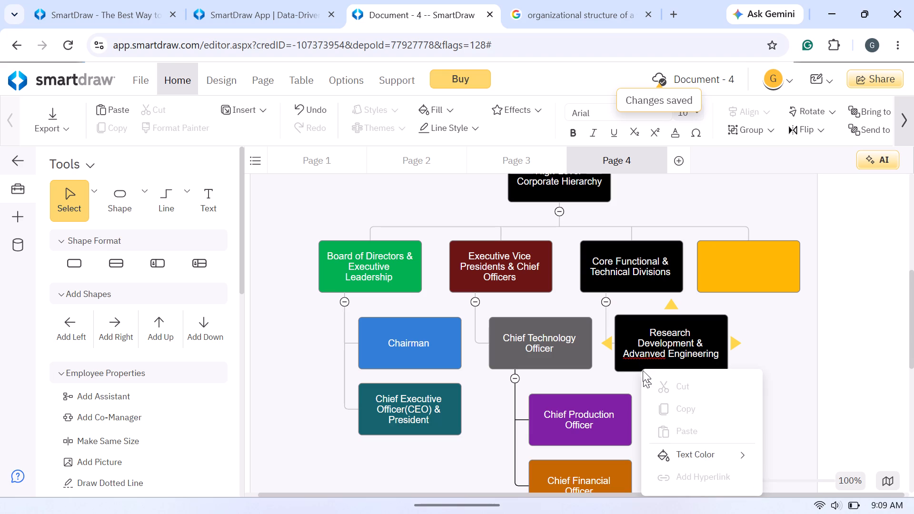
click(640, 359)
click(648, 356)
click(648, 354)
right_click(648, 354)
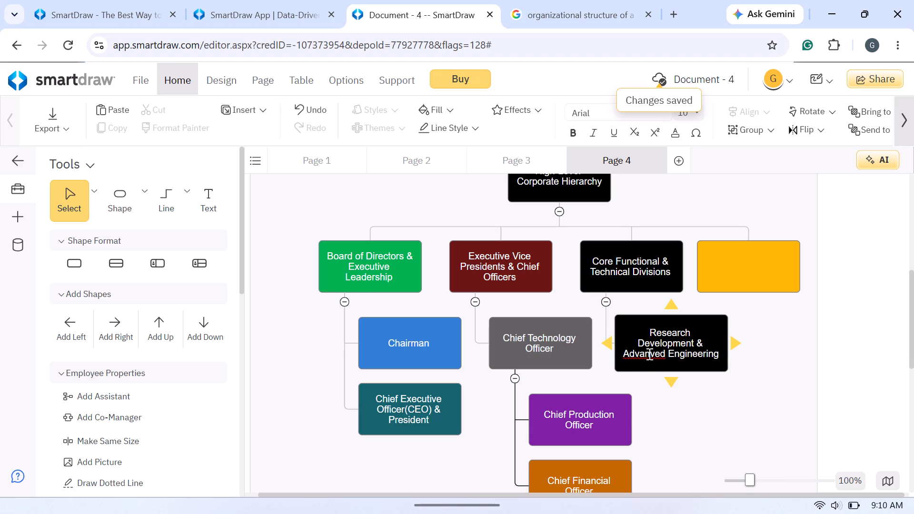
click(673, 338)
click(643, 356)
scroll(666, 338, down, 1)
scroll(666, 337, up, 1)
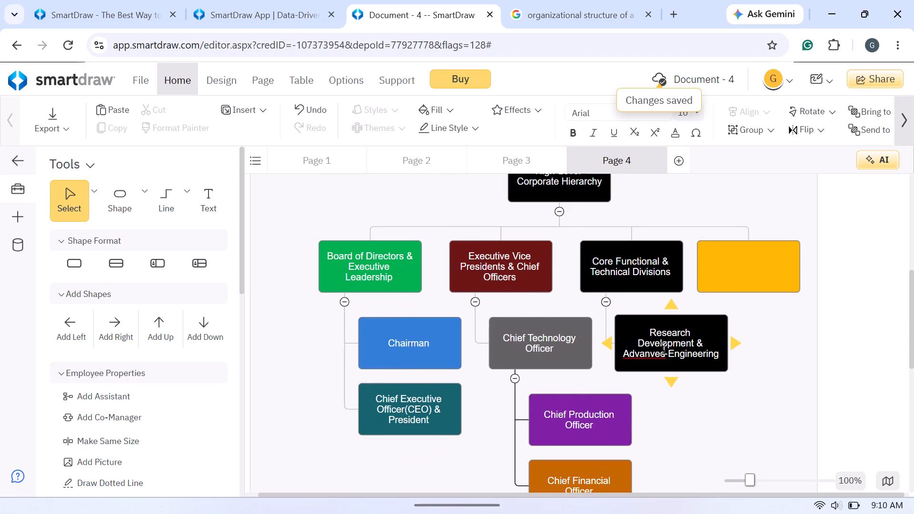
click(665, 356)
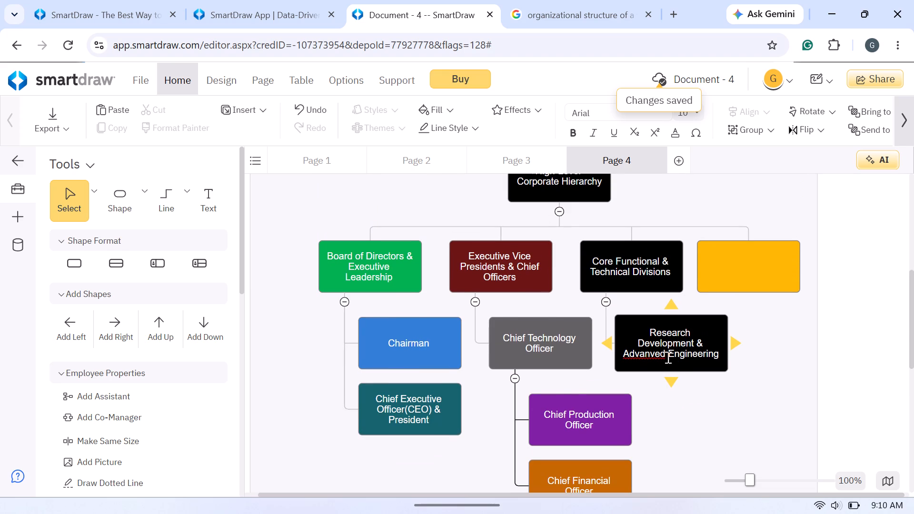
click(668, 357)
double_click(666, 351)
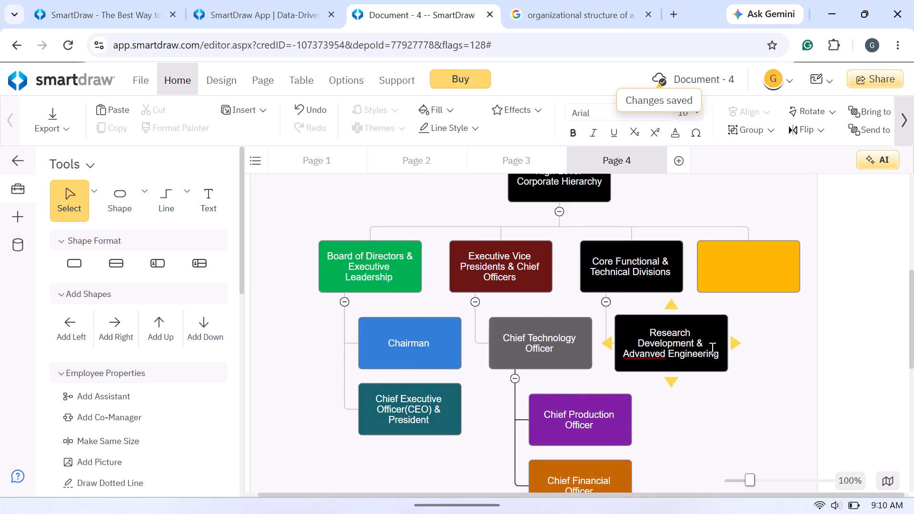
click(711, 348)
click(684, 343)
triple_click(661, 352)
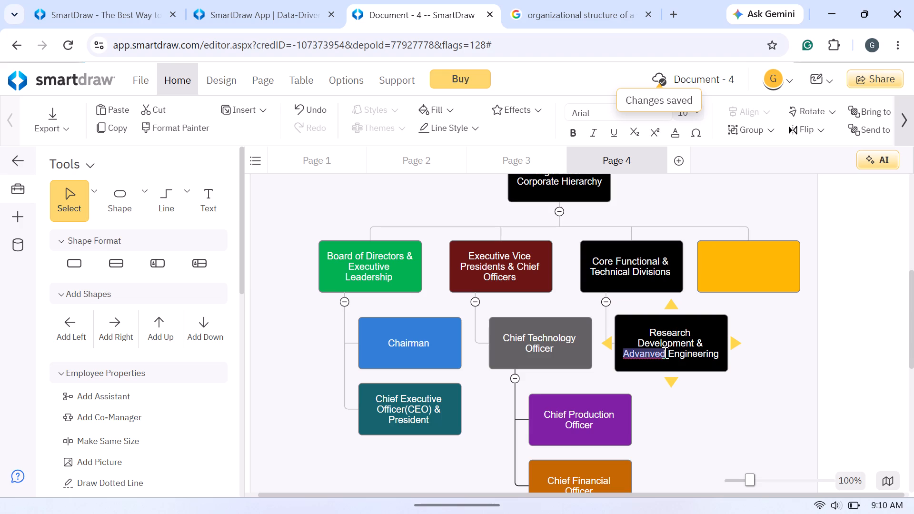
key(o)
key(o)
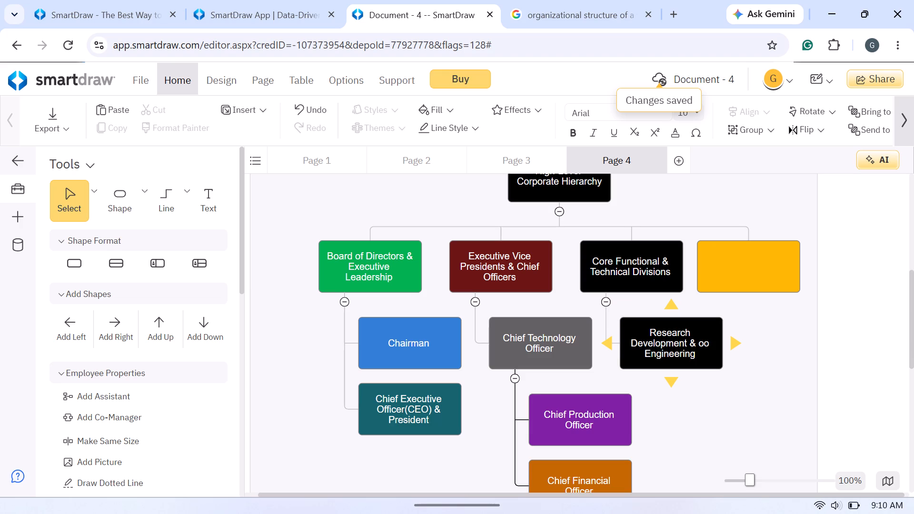
key(BackSpace)
key(BackSpace)
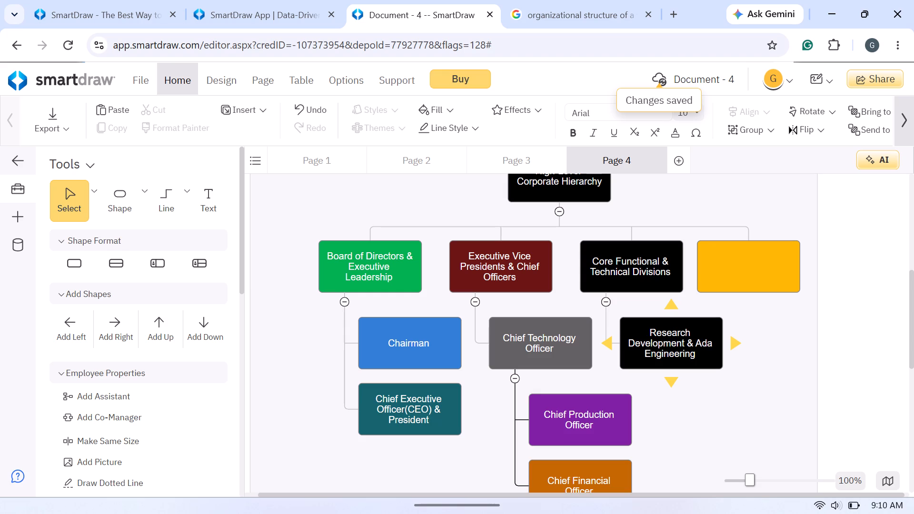
key(BackSpace)
text(va)
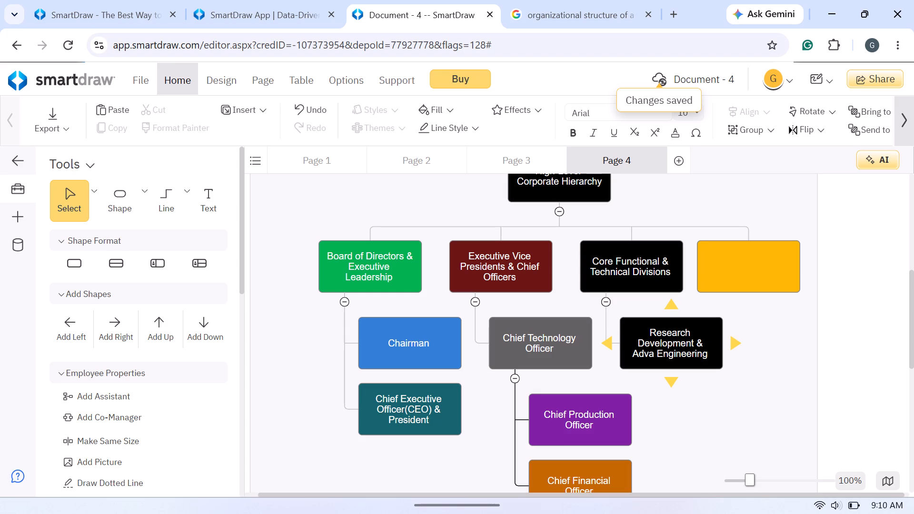
text(nced)
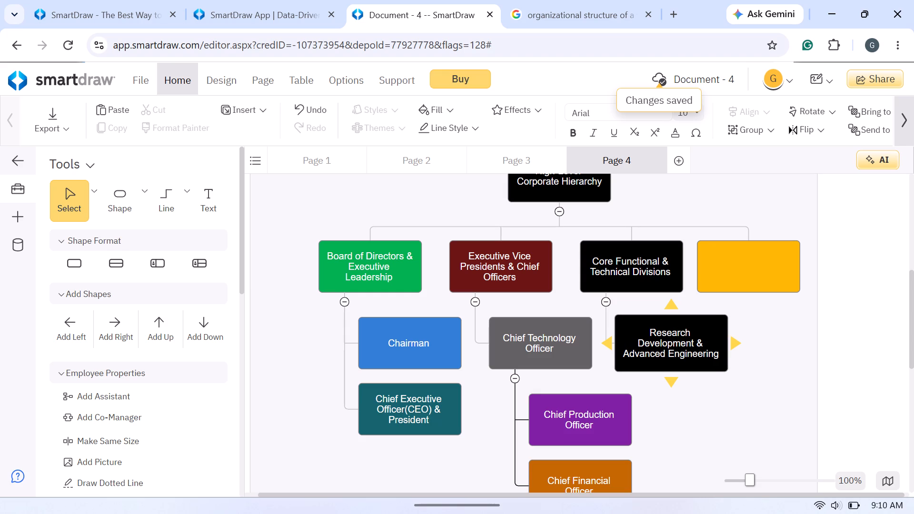
key(space)
key(BackSpace)
click(755, 378)
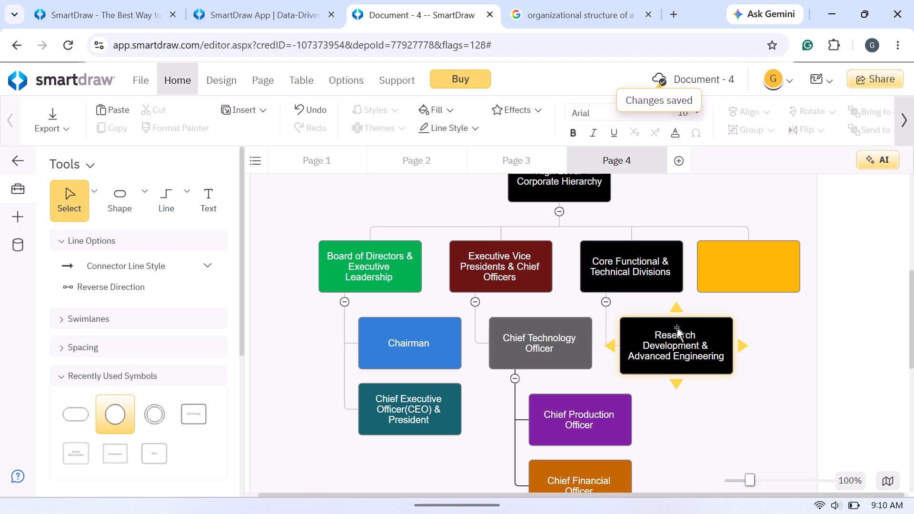
Fill the Research Development & Advanced Engineering box with the primary red color.
click(695, 341)
click(683, 325)
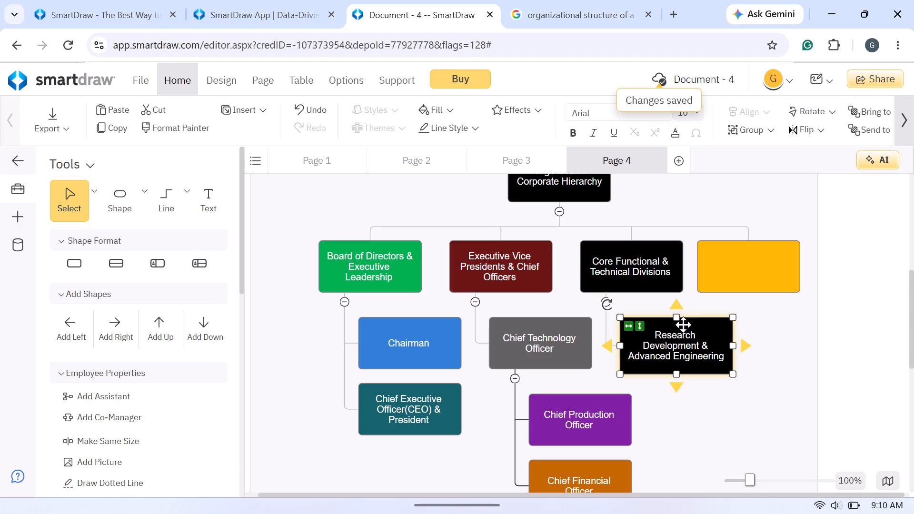
right_click(683, 325)
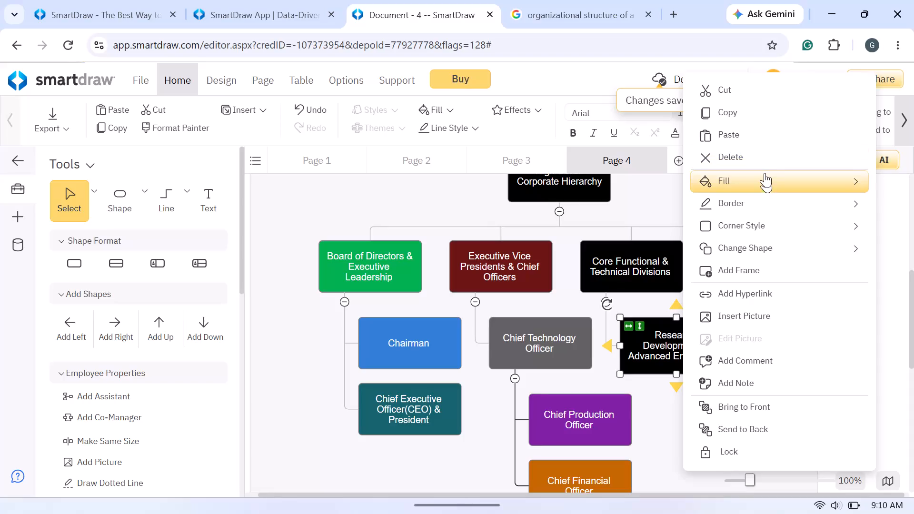
click(767, 186)
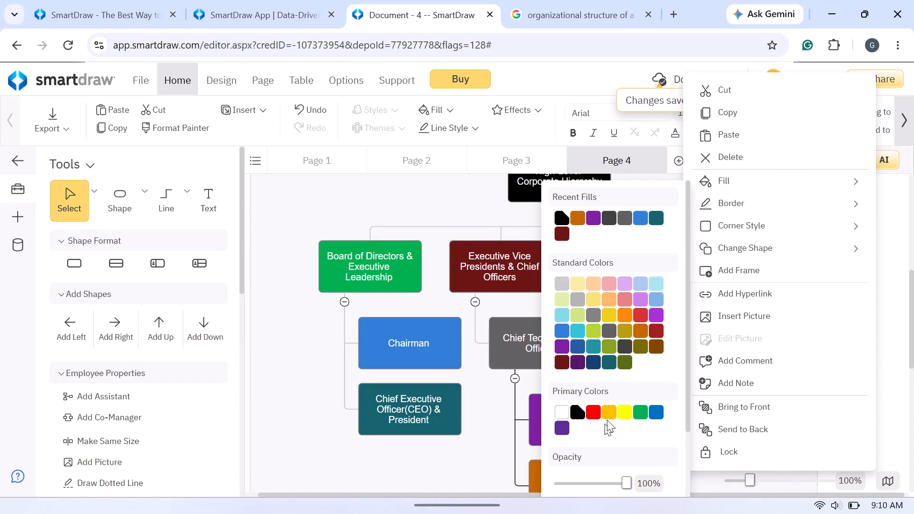
click(593, 414)
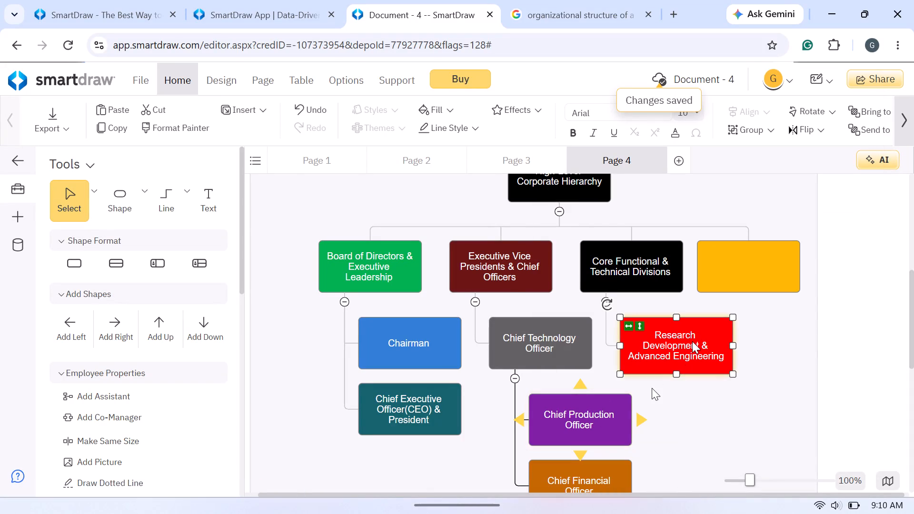
scroll(692, 348, down, 1)
click(698, 342)
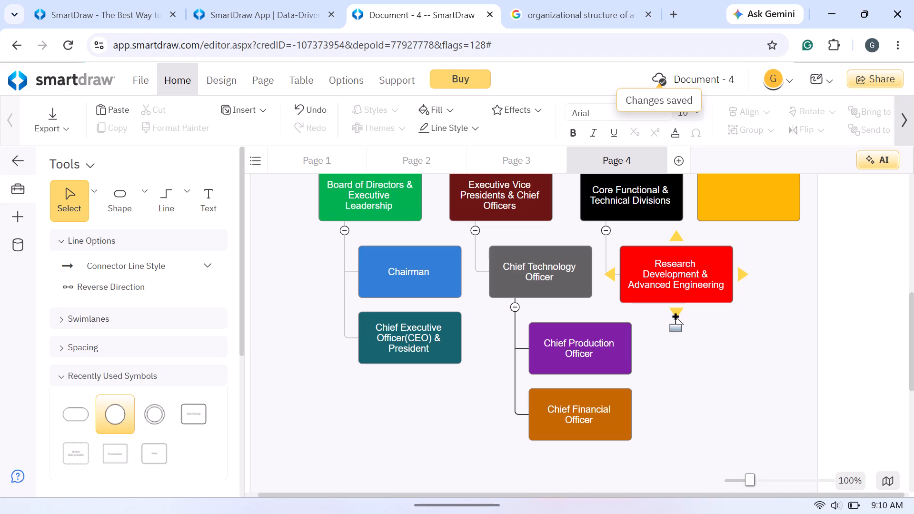
Check the next functional division in the Google results and add an empty box below Research Development & Advanced Engineering.
click(586, 16)
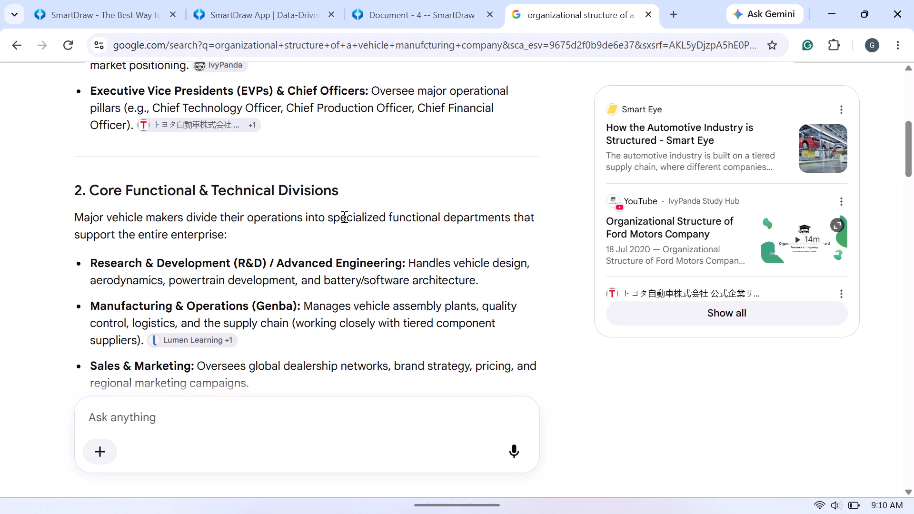
scroll(343, 217, down, 1)
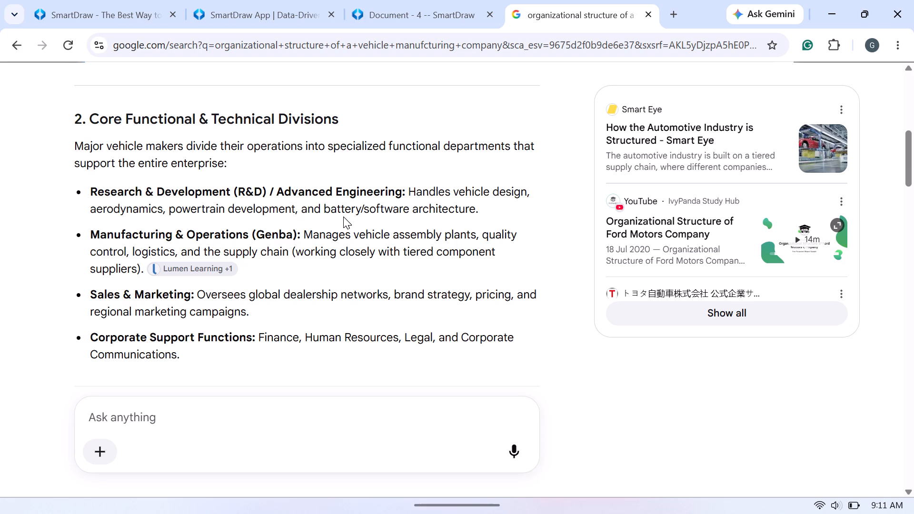
click(436, 18)
scroll(581, 407, down, 2)
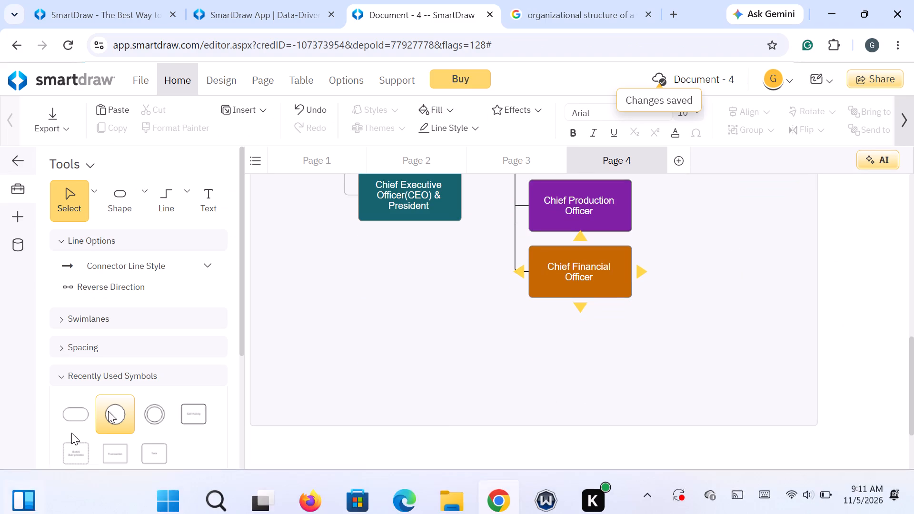
scroll(890, 341, up, 2)
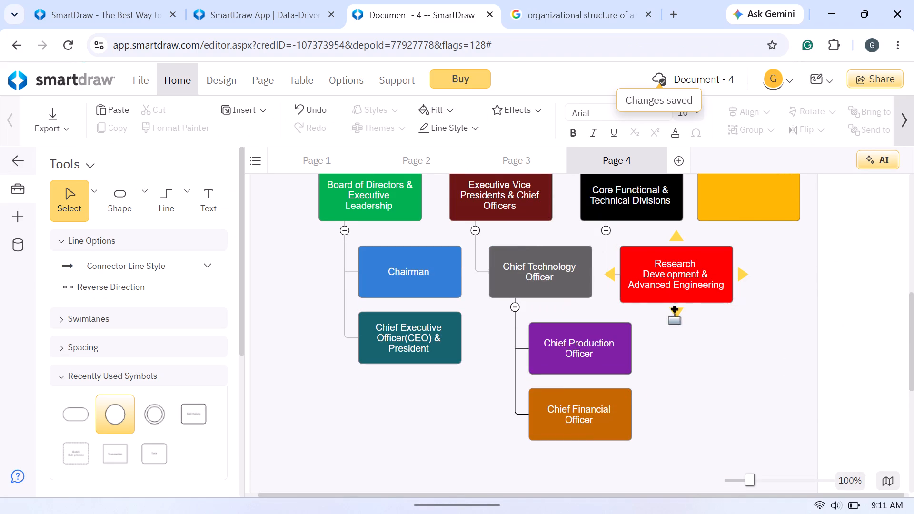
click(676, 308)
Label the new red box "Manufacturing & Operations".
click(671, 332)
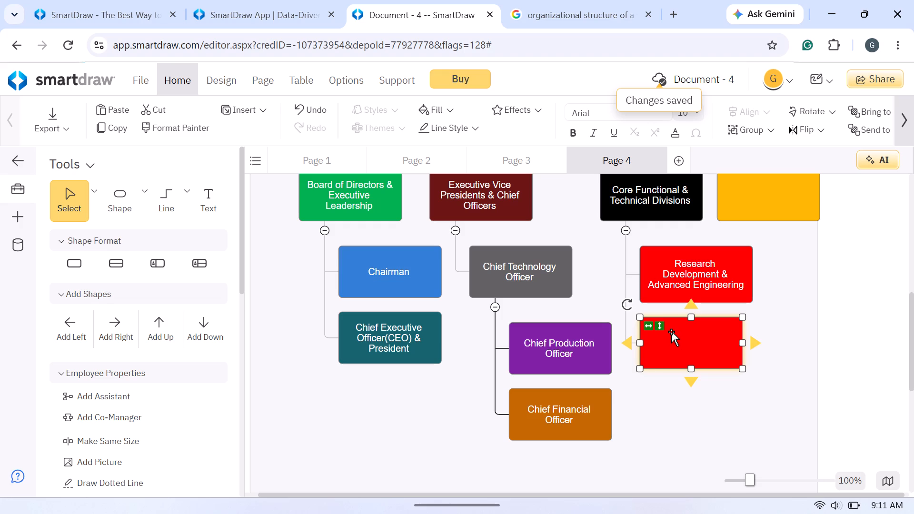
key(u)
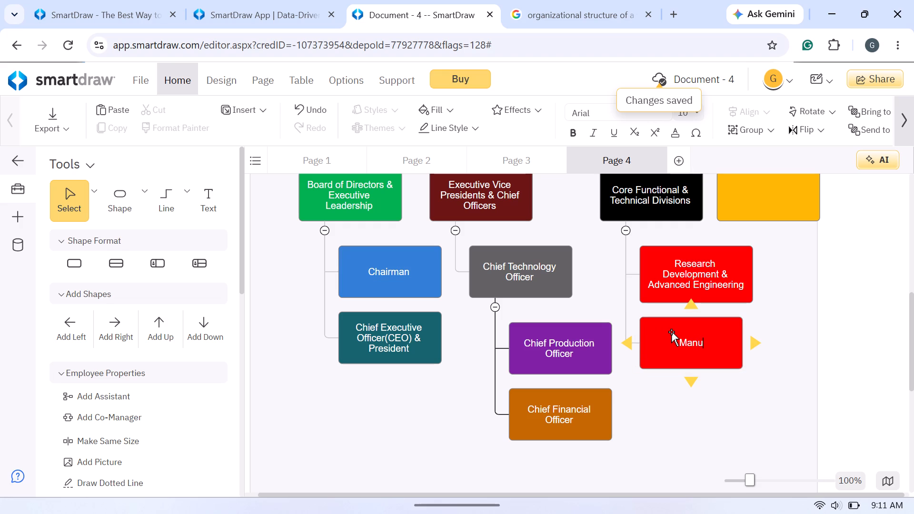
key(f)
text(act)
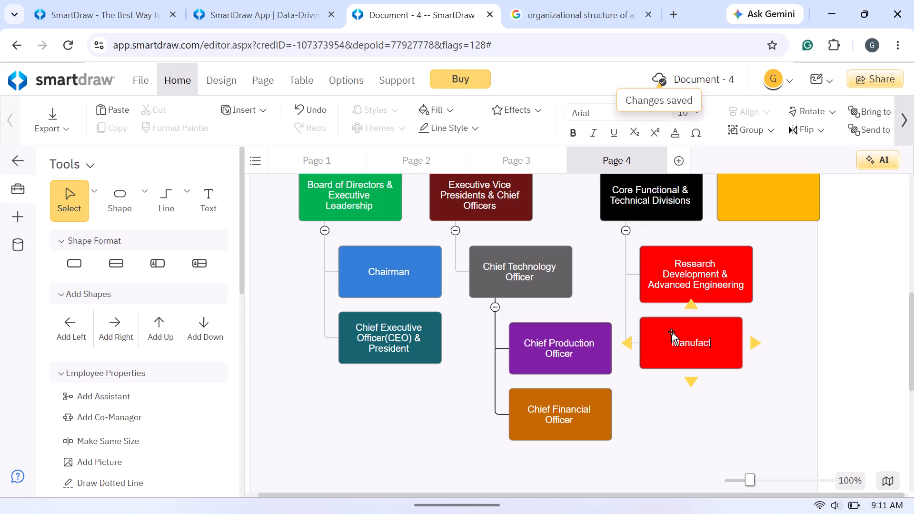
text(uring)
key(space)
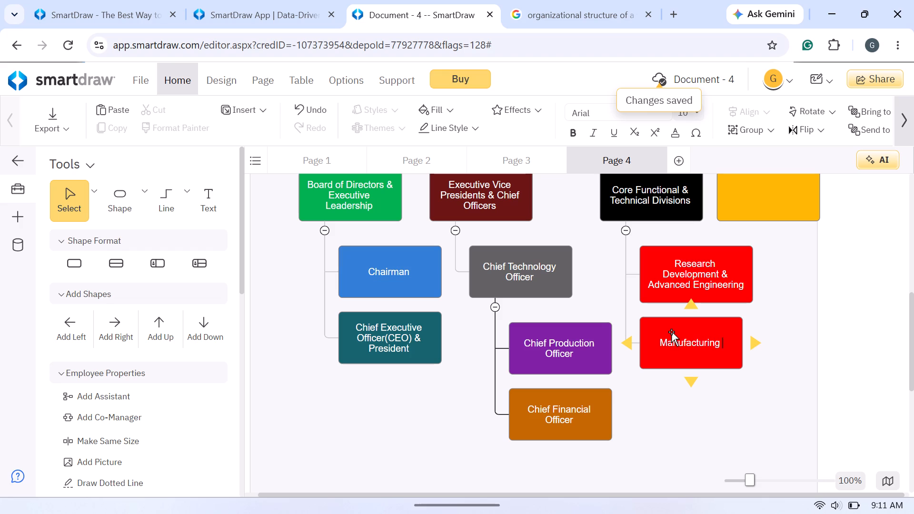
text(&)
key(space)
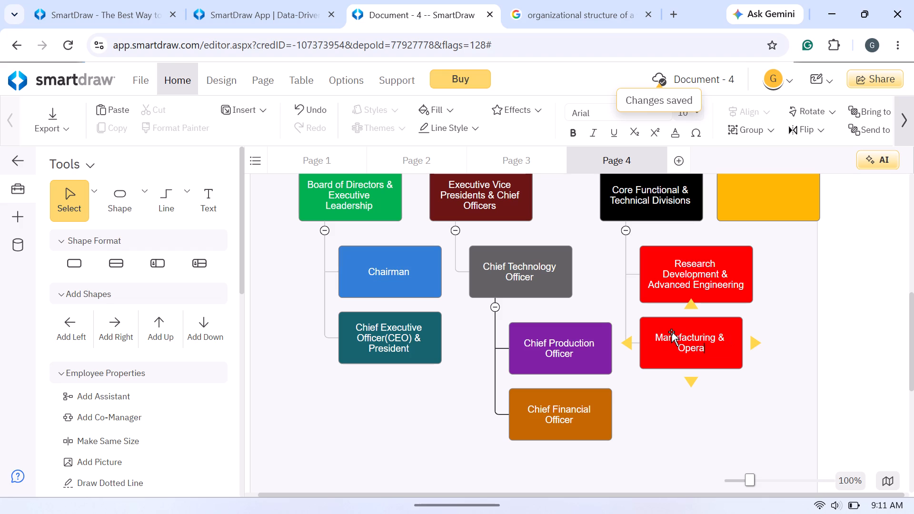
text(tions)
key(space)
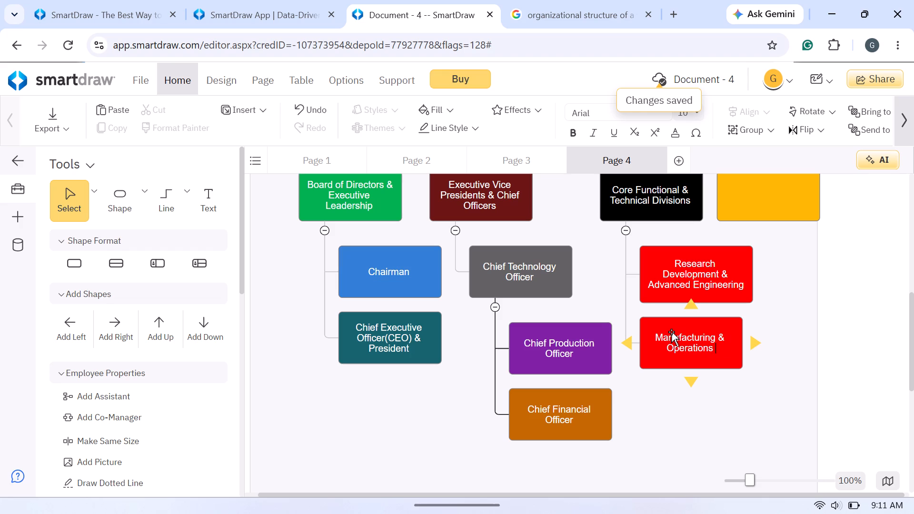
Fill the Manufacturing & Operations box with the standard dark navy blue.
click(703, 336)
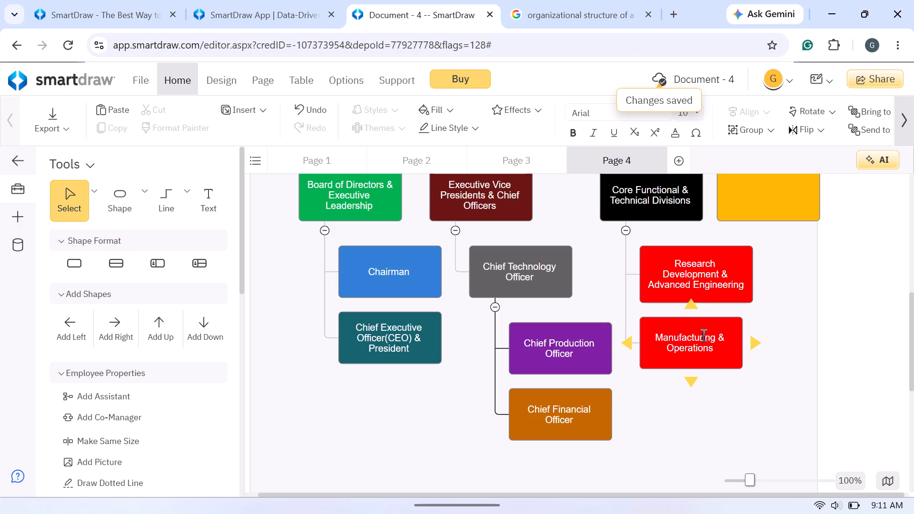
click(705, 323)
right_click(705, 323)
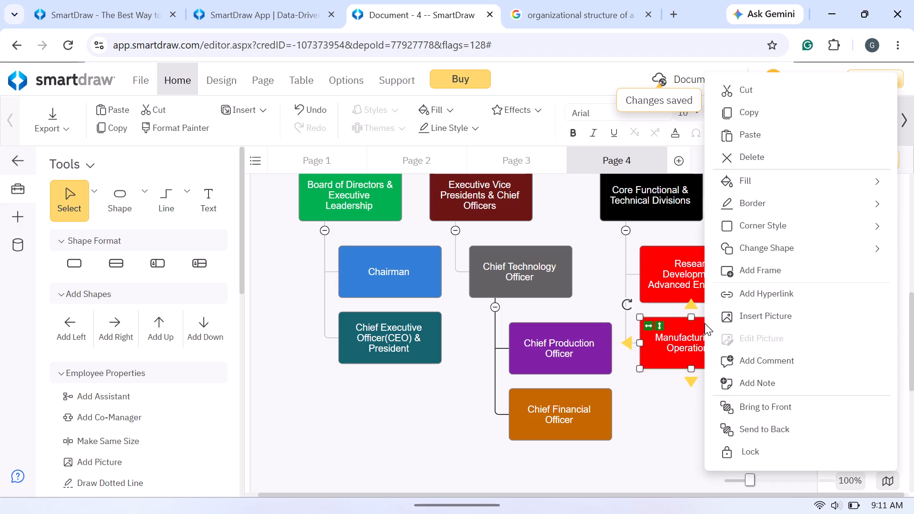
click(774, 179)
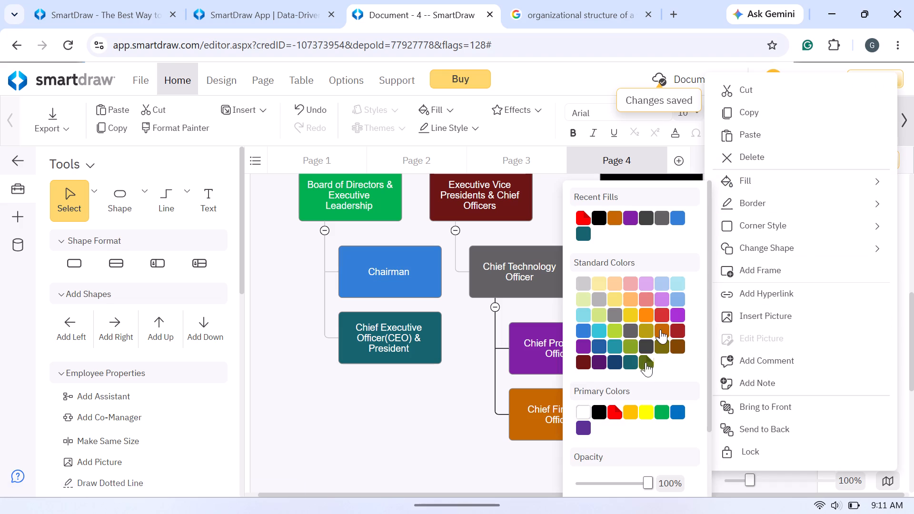
click(616, 366)
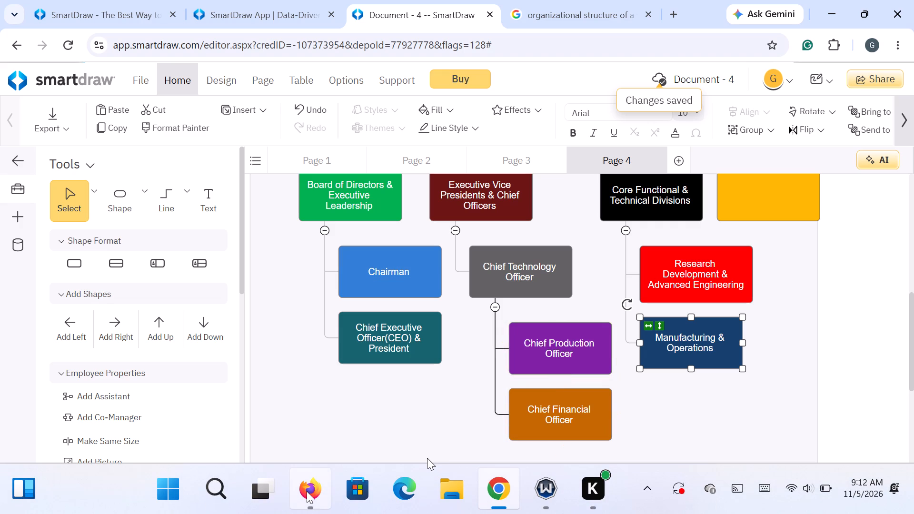
Switch to Firefox, where the YouTube testimony video is playing.
click(308, 492)
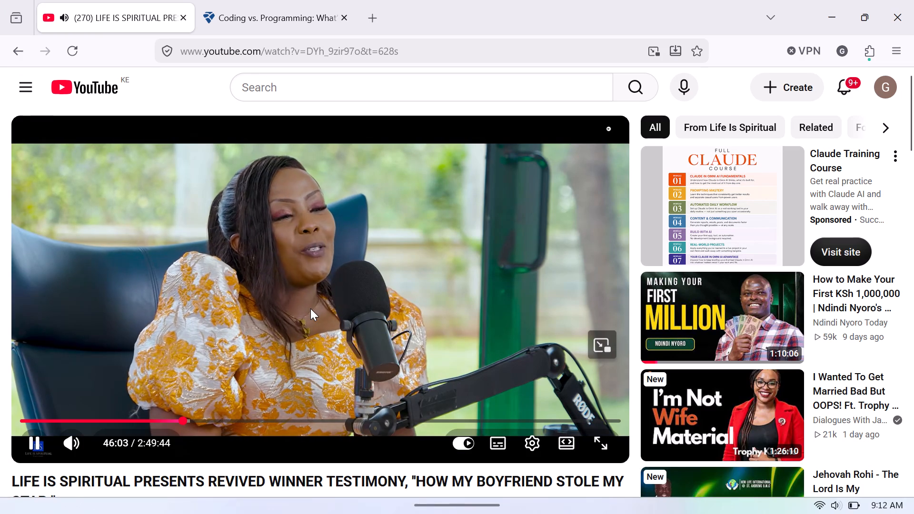
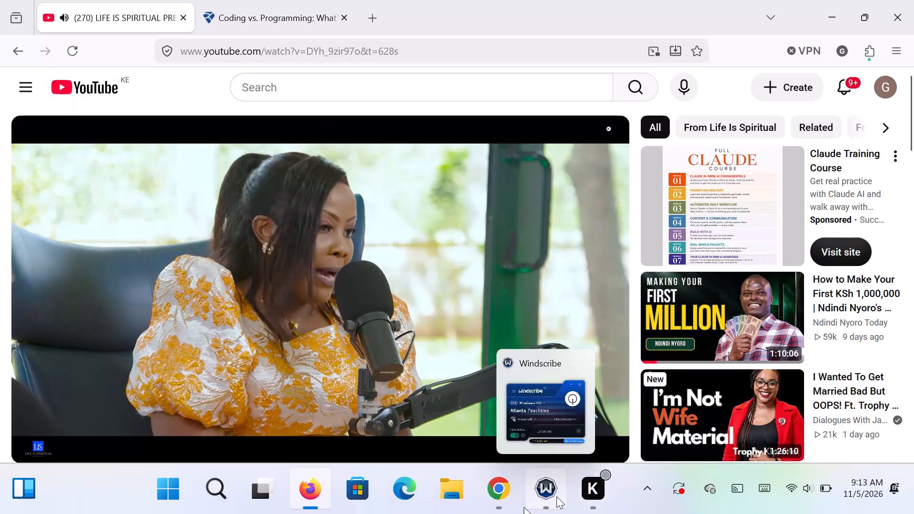
Switch back to Chrome and review the functional divisions and the product and regional business units in the Google results.
click(507, 504)
scroll(619, 332, down, 1)
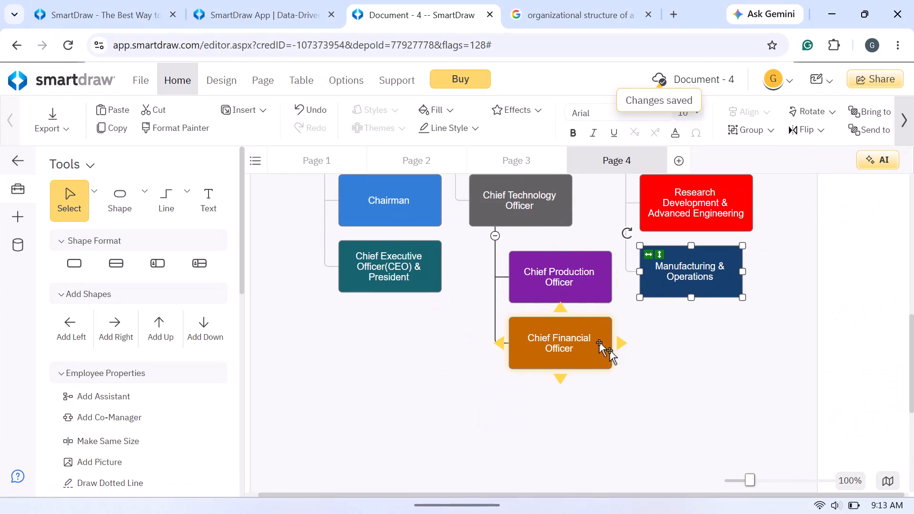
scroll(660, 320, up, 1)
click(555, 8)
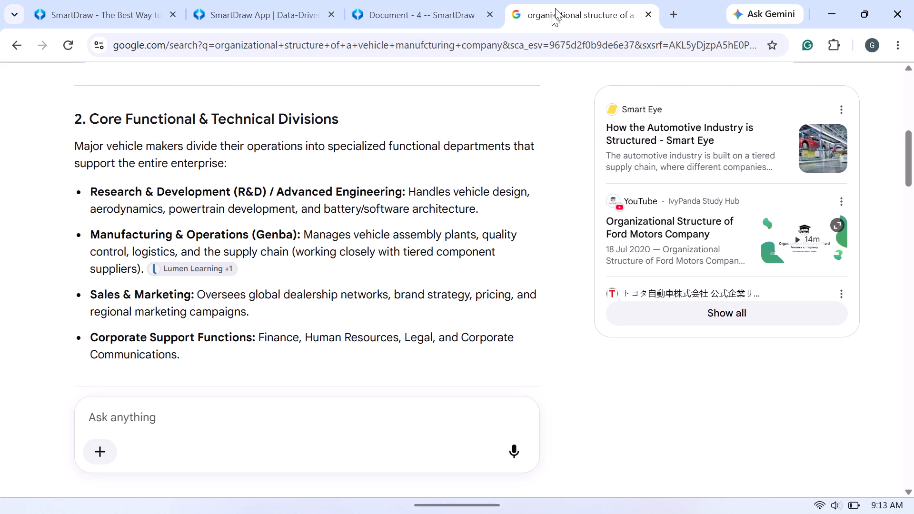
scroll(357, 128, down, 1)
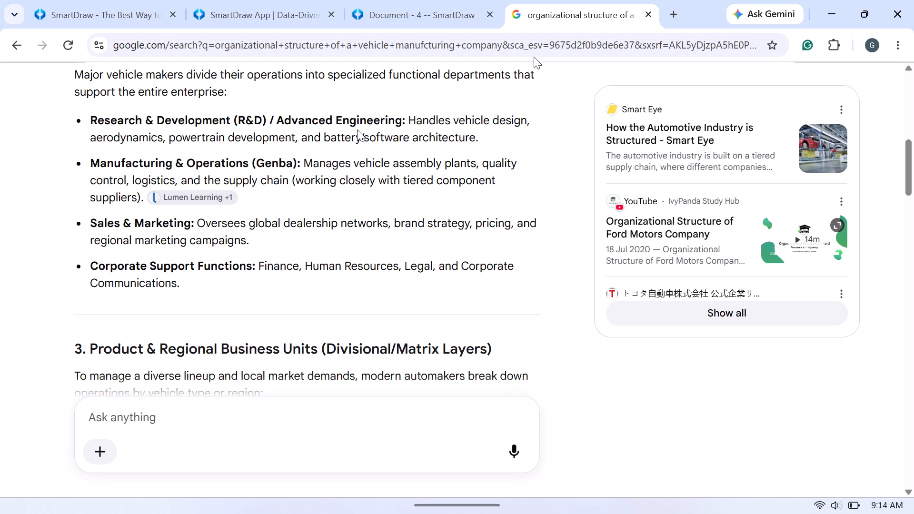
scroll(357, 129, down, 4)
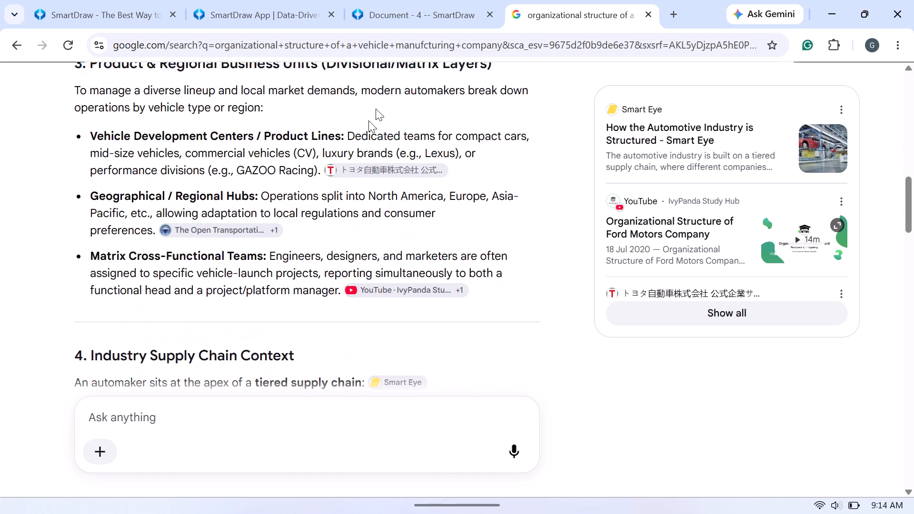
scroll(371, 105, down, 5)
scroll(357, 117, up, 8)
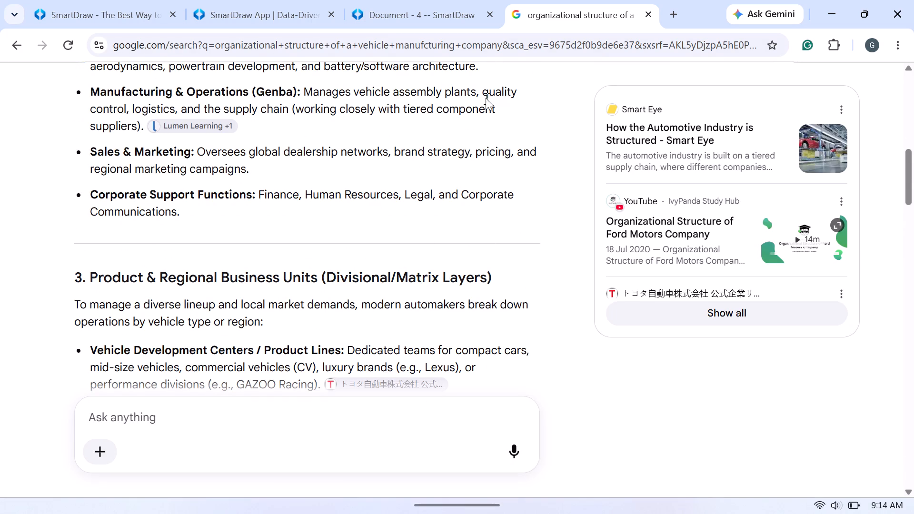
Add a box below Manufacturing & Operations in the org chart and label it "Sales & Marketing".
click(409, 19)
scroll(560, 317, down, 1)
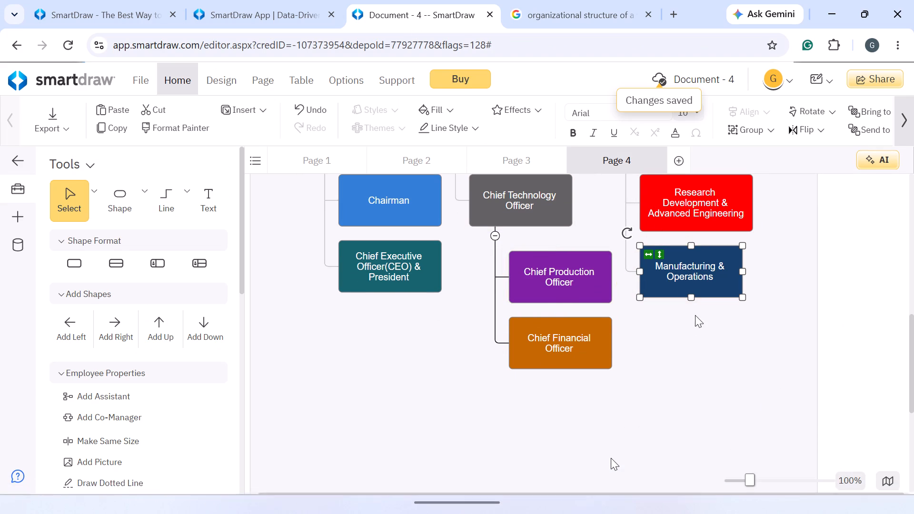
click(691, 317)
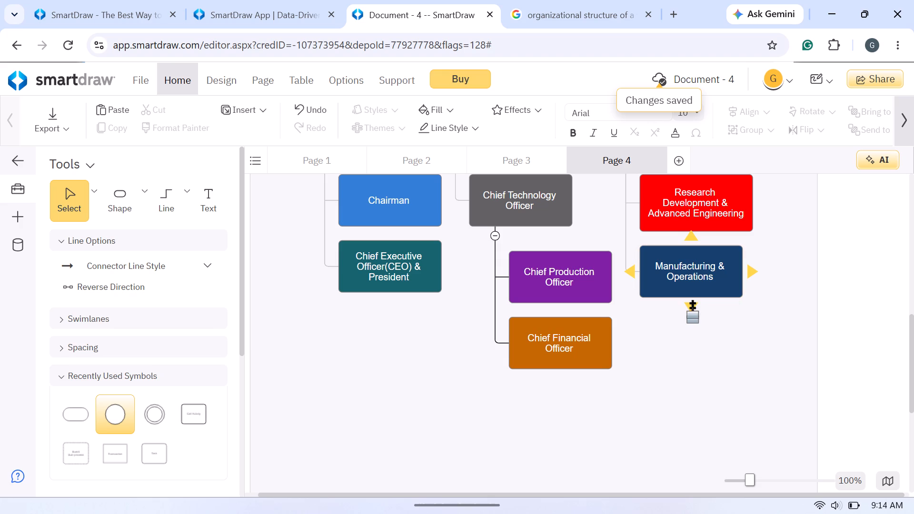
click(692, 307)
click(680, 331)
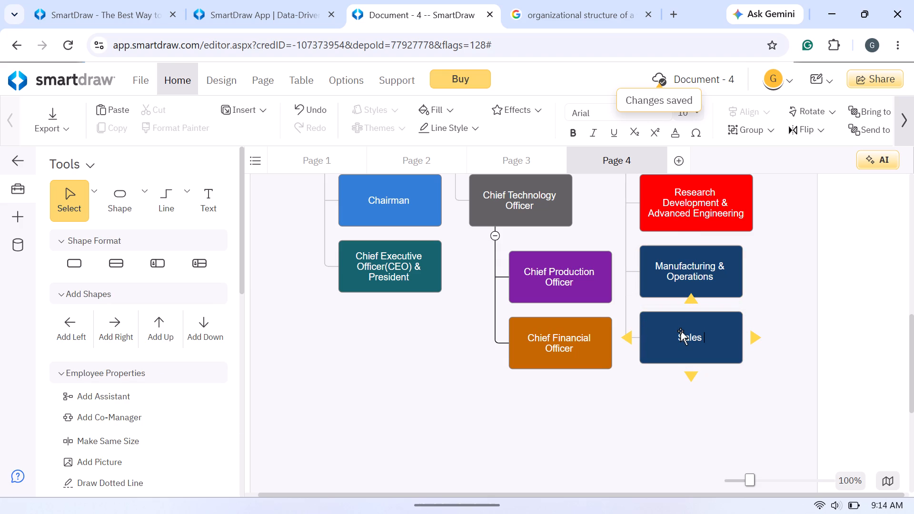
key(shift+ampersand)
key(space)
text(ketinf)
key(space)
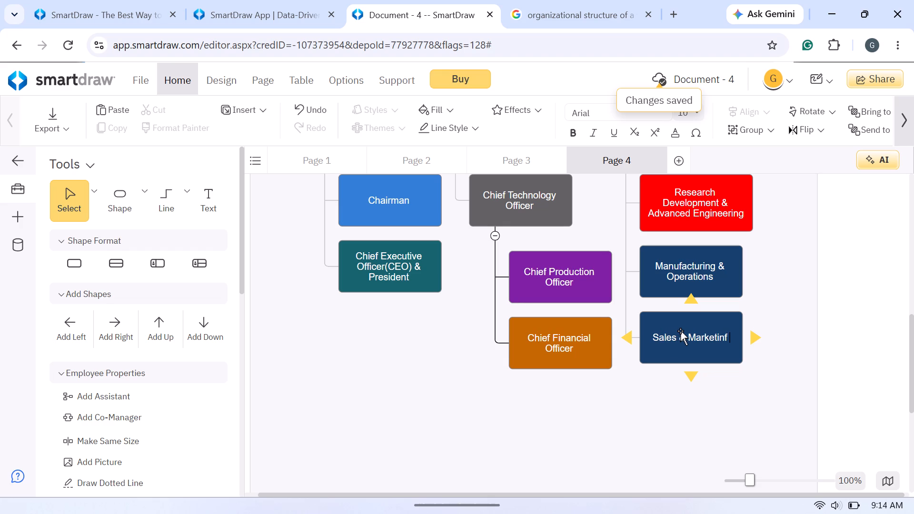
key(BackSpace)
key(BackSpace)
key(BackSpace)
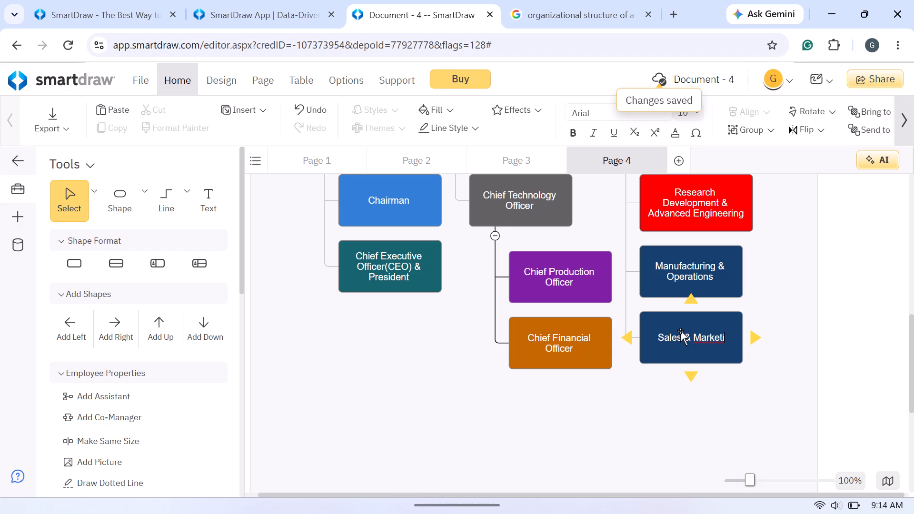
text(ng)
key(space)
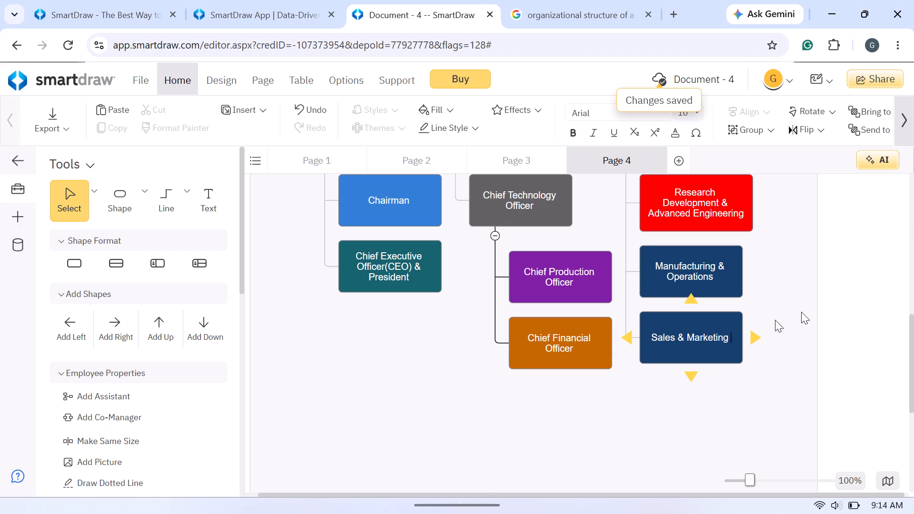
Fill the Sales & Marketing box with the dark red from the standard colors.
click(696, 329)
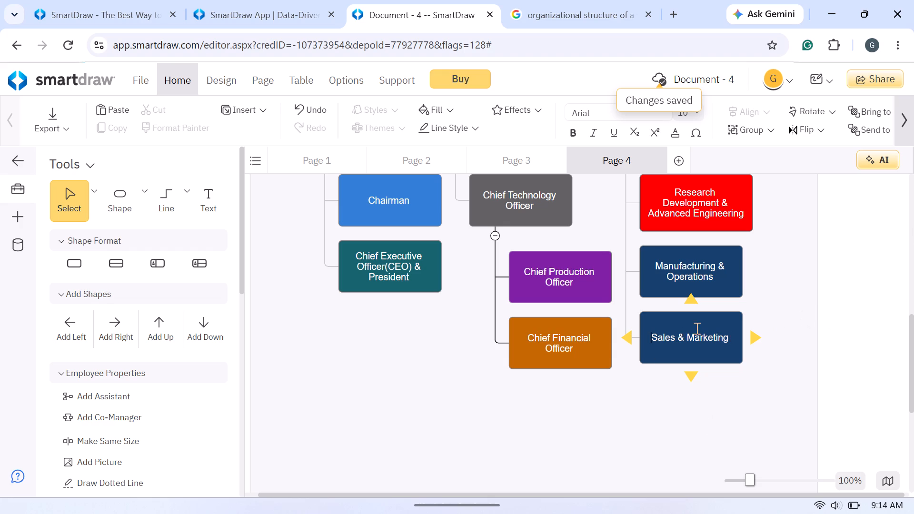
click(692, 320)
click(692, 311)
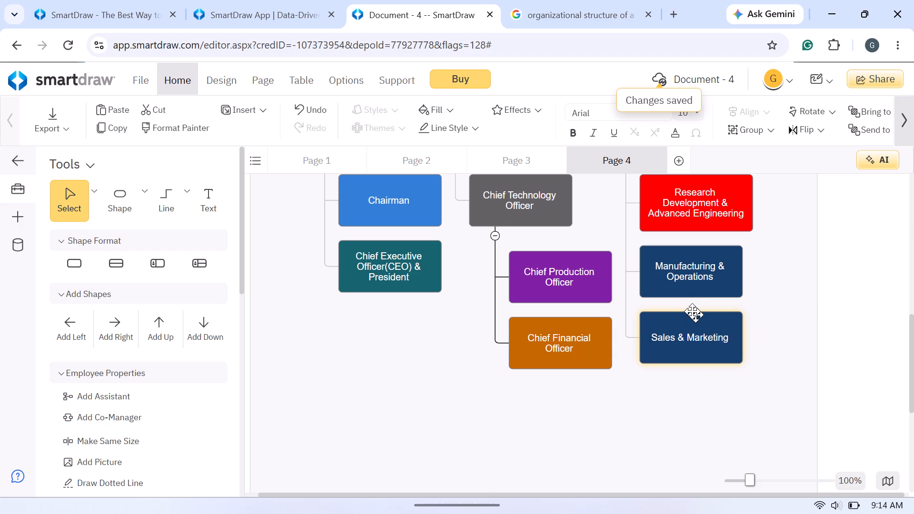
click(697, 323)
right_click(697, 321)
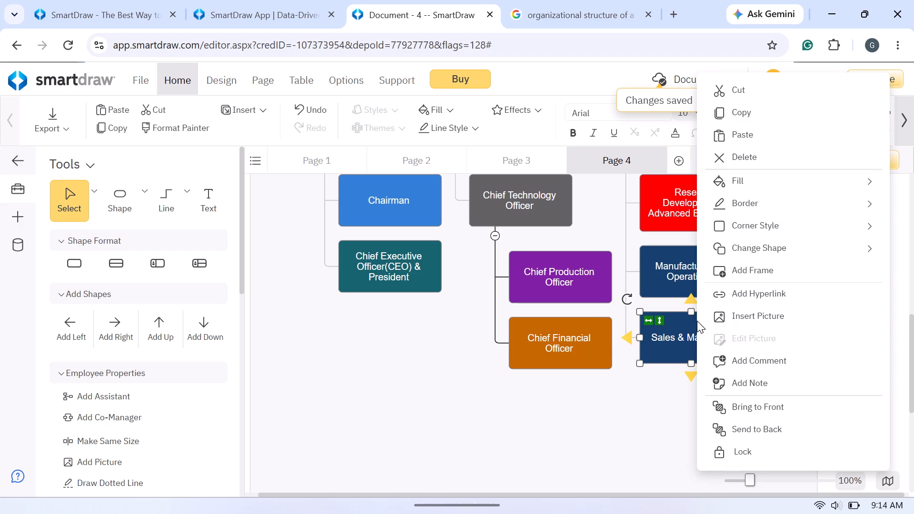
click(810, 176)
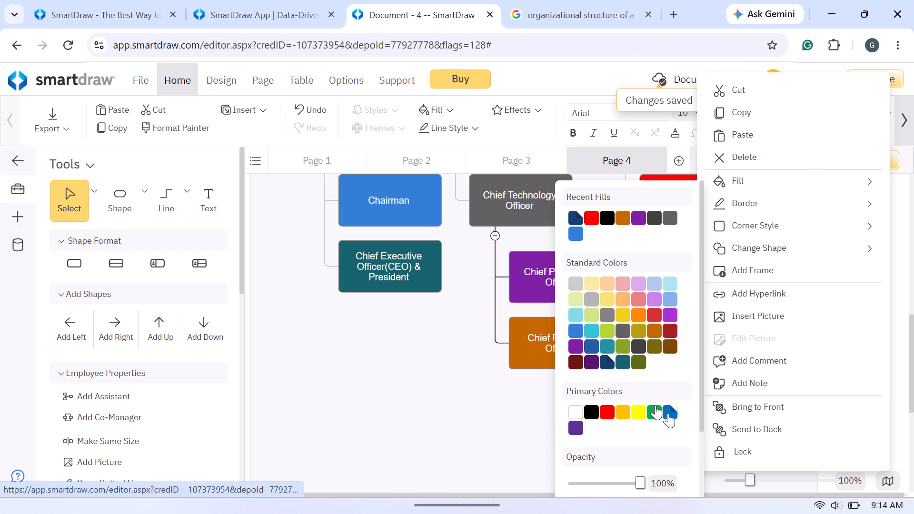
click(671, 333)
click(687, 401)
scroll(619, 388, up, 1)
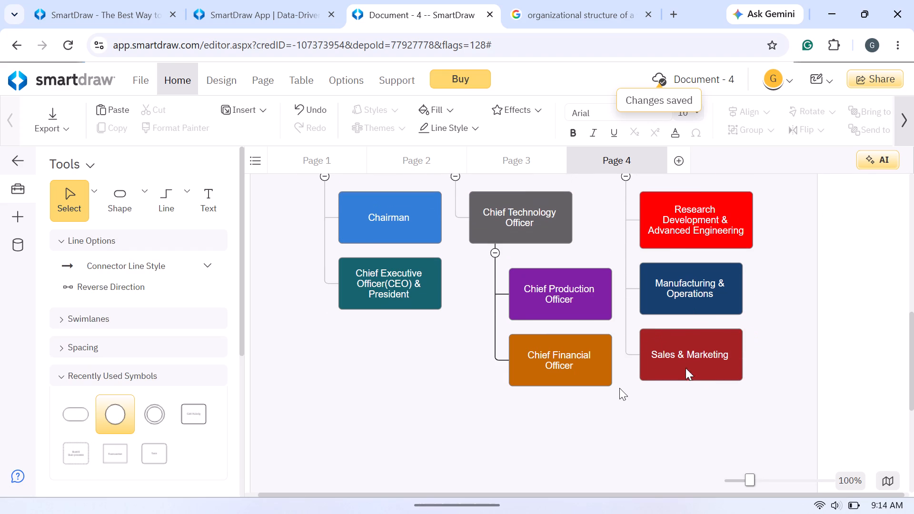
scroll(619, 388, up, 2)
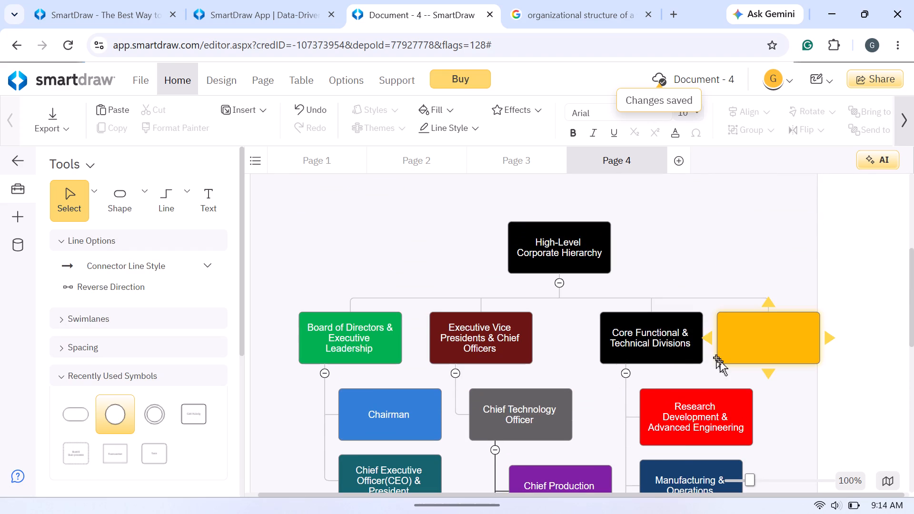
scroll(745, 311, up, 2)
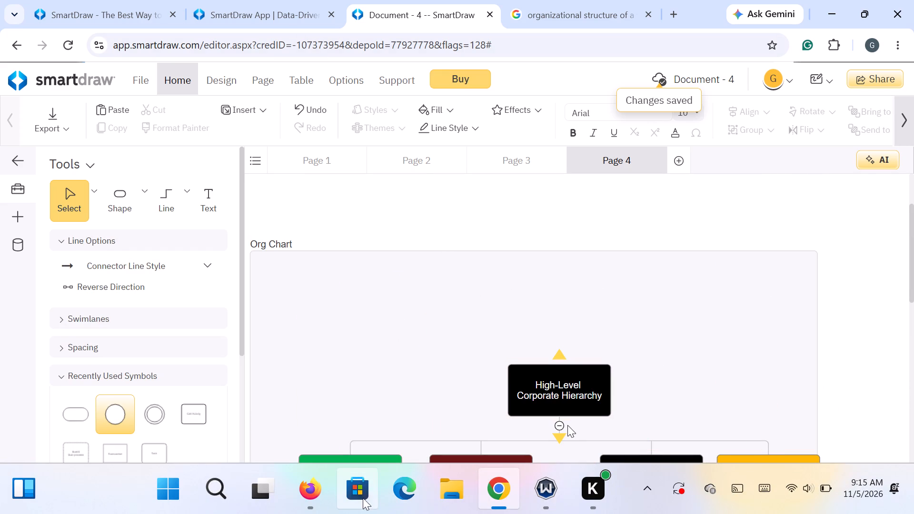
Switch to Firefox and skip the advertisement playing in the YouTube video.
click(320, 494)
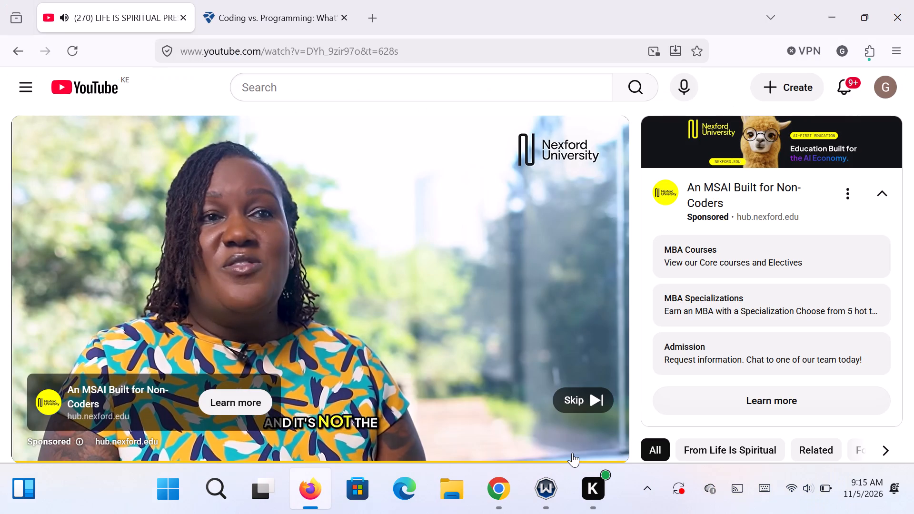
click(599, 400)
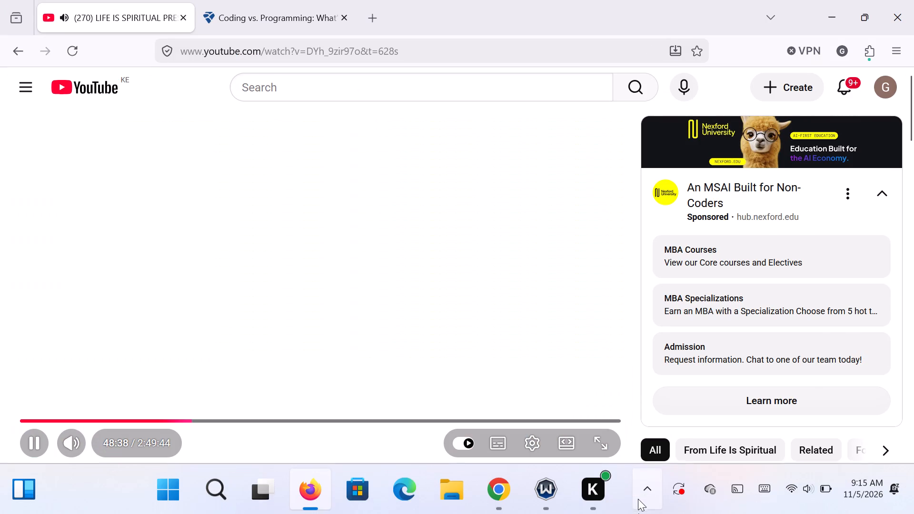
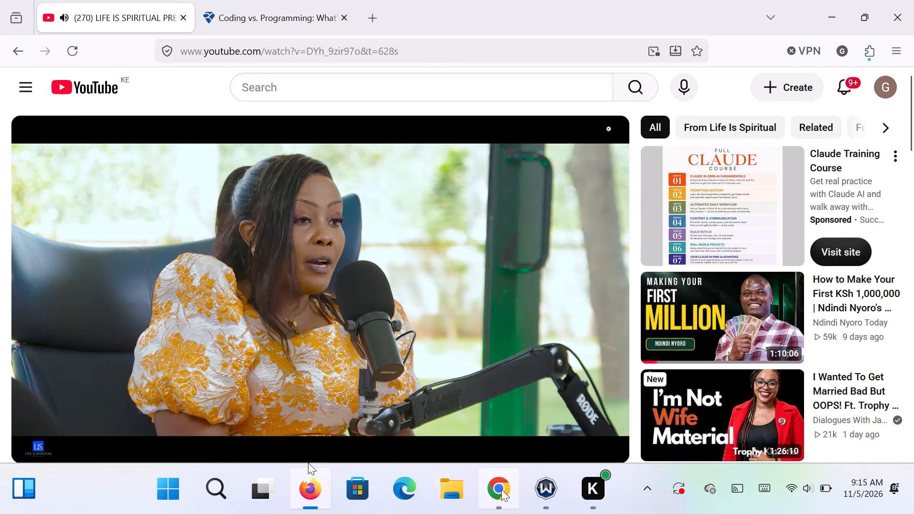
Switch to Chrome and check the Google results for the functional division that follows Sales & Marketing.
click(506, 504)
scroll(636, 363, down, 2)
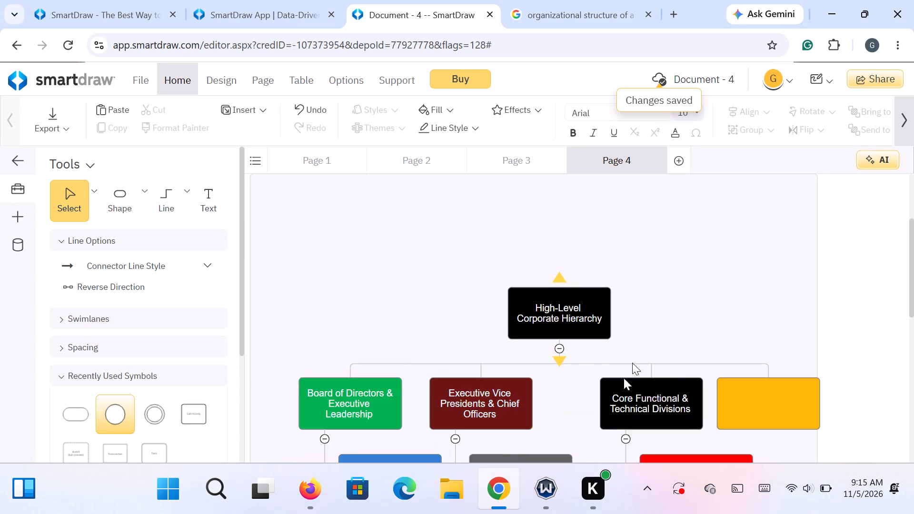
scroll(624, 378, down, 4)
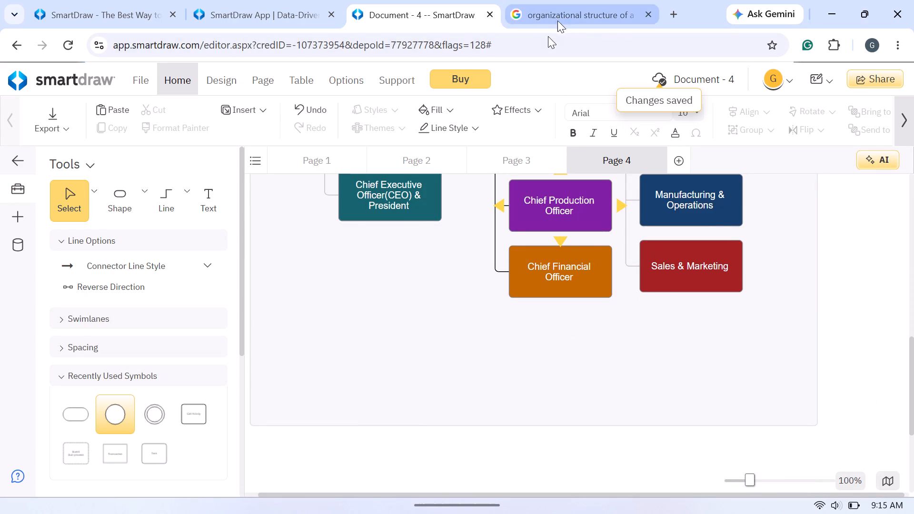
click(563, 17)
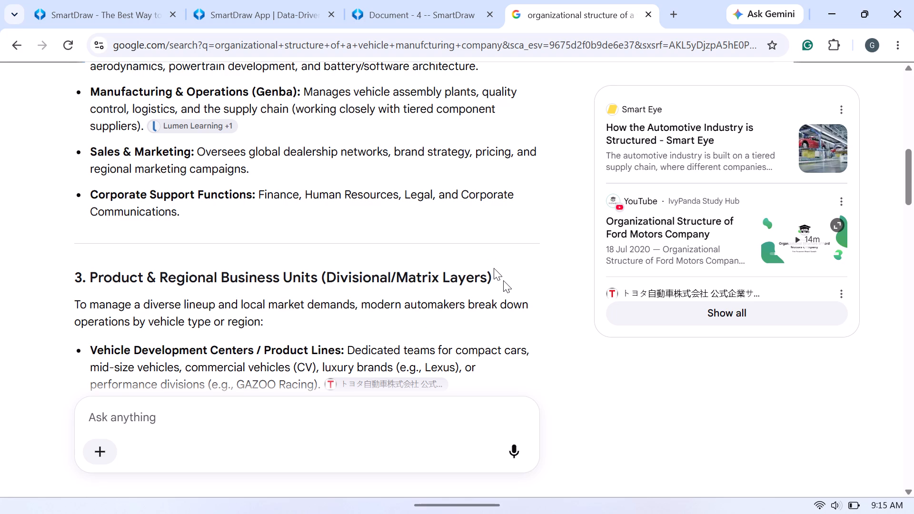
scroll(486, 480, down, 3)
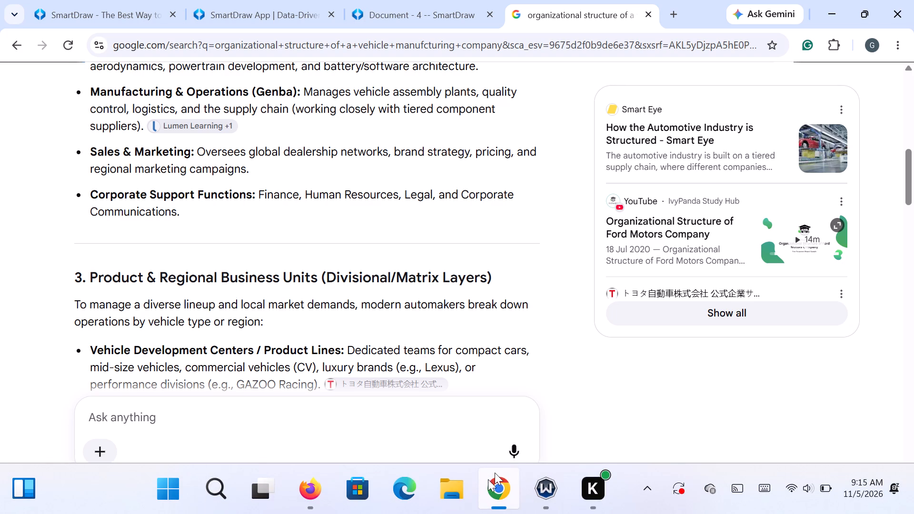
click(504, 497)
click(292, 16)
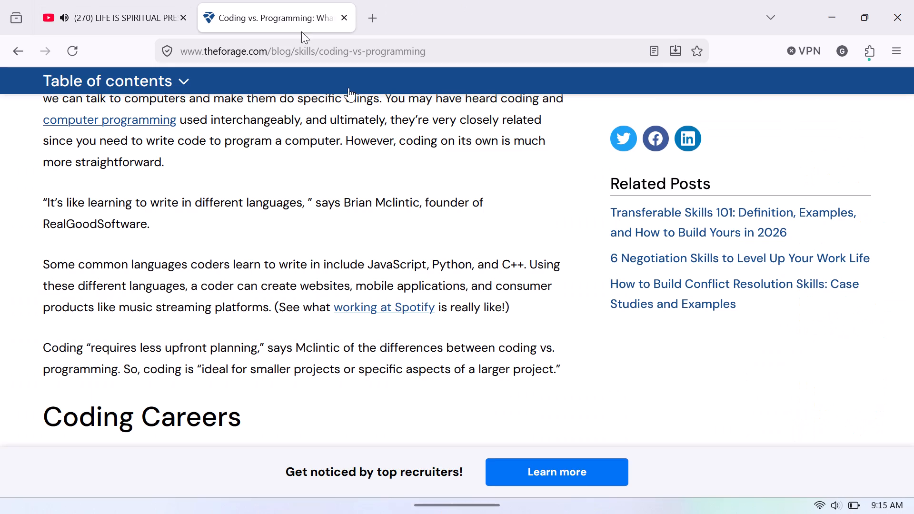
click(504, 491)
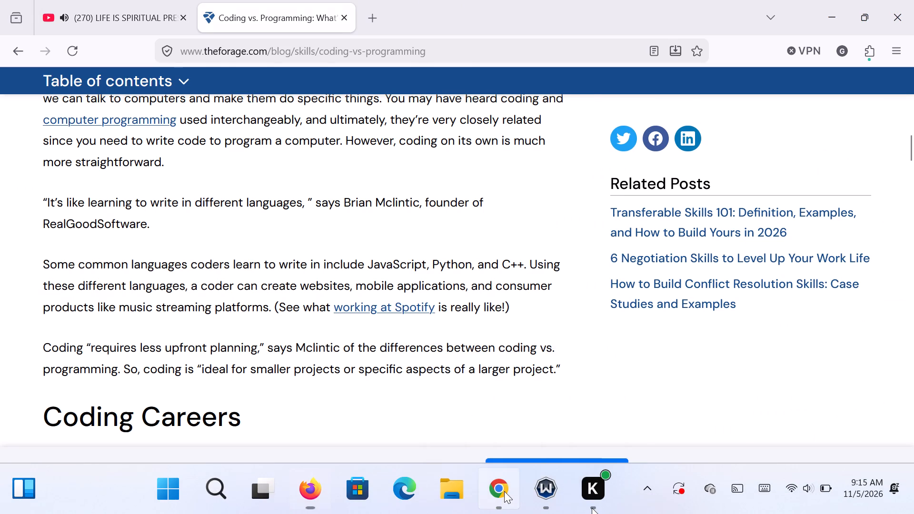
Add a box below Sales & Marketing in the org chart and label it "Corporate Support Functions".
scroll(580, 335, up, 3)
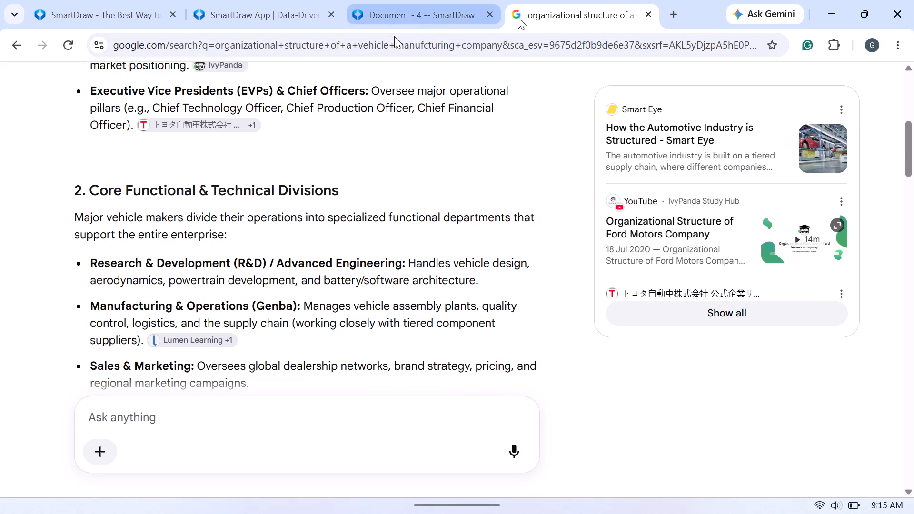
click(431, 19)
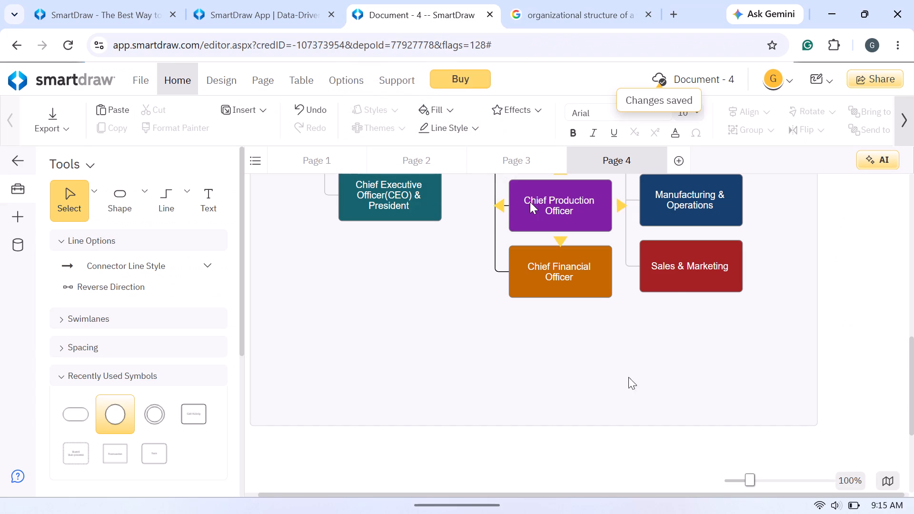
scroll(689, 289, up, 3)
scroll(689, 289, down, 2)
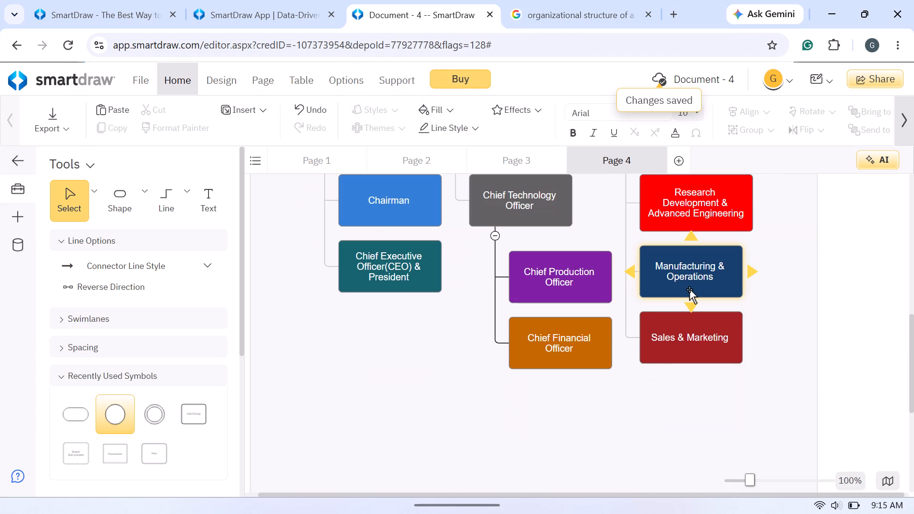
scroll(690, 291, down, 1)
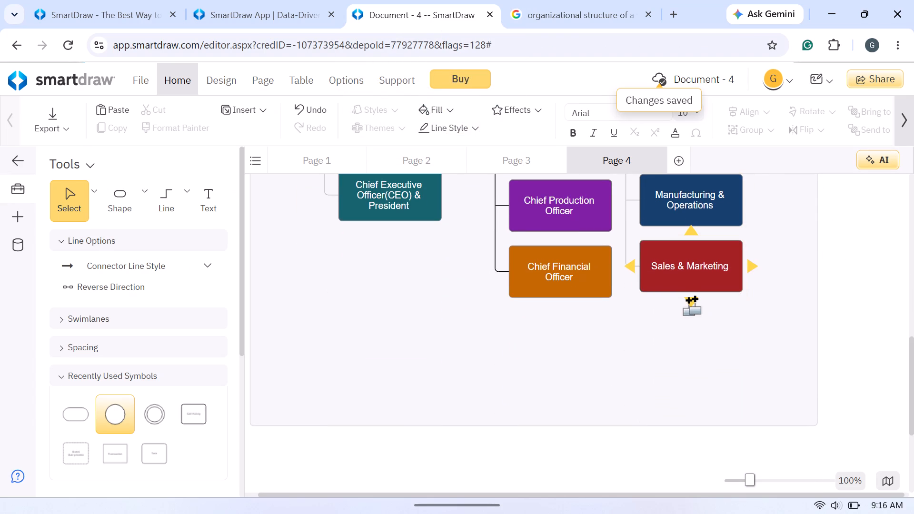
click(688, 300)
click(676, 326)
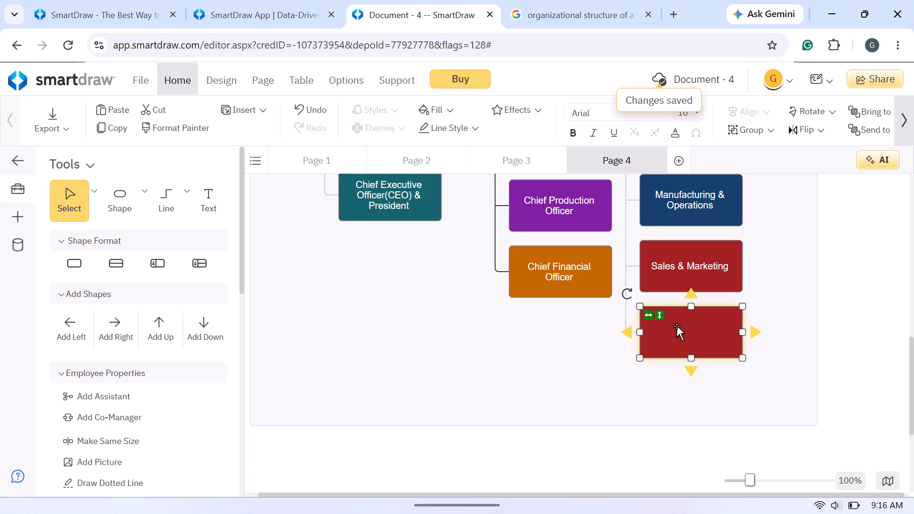
key(o)
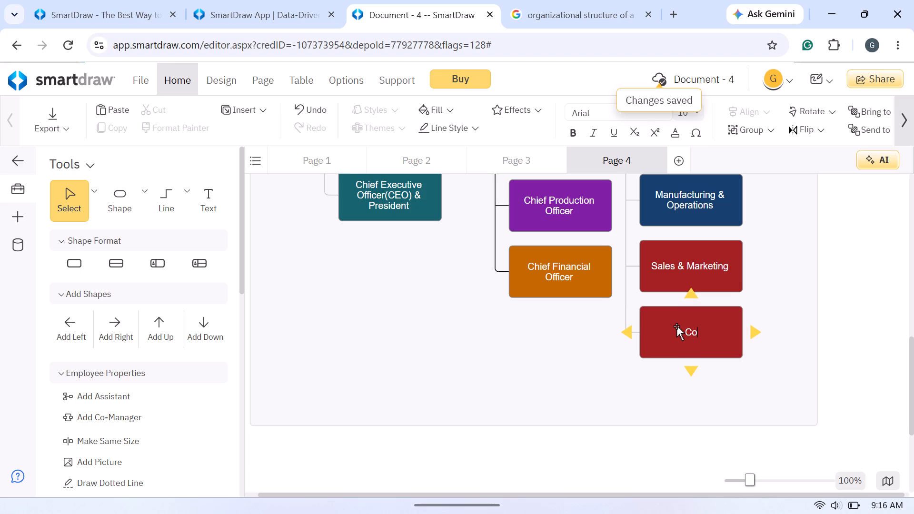
key(r)
key(p)
text(orate)
key(space)
text(upport)
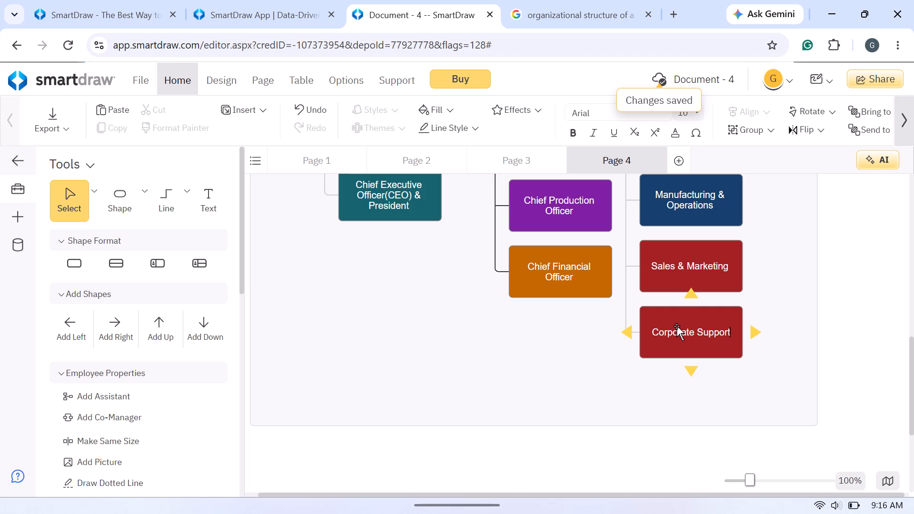
key(space)
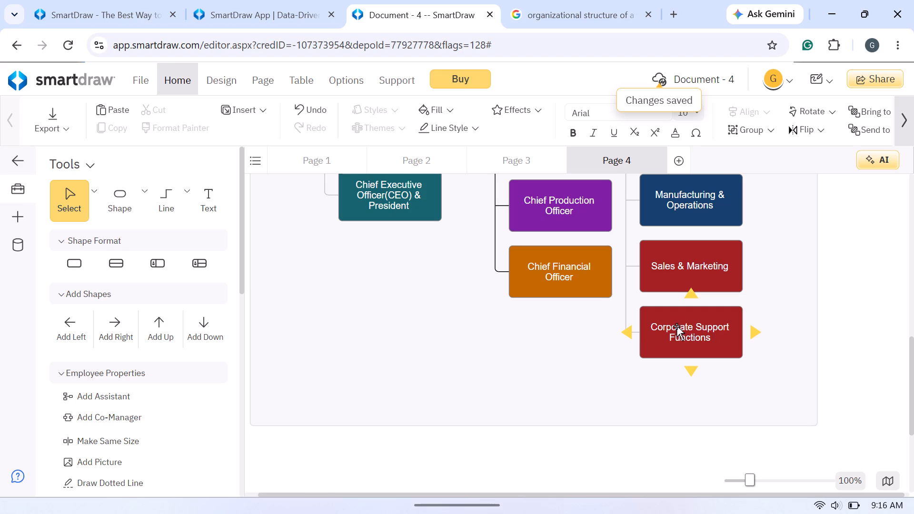
Fill the Corporate Support Functions box with the olive green from the standard colors.
click(709, 316)
click(707, 310)
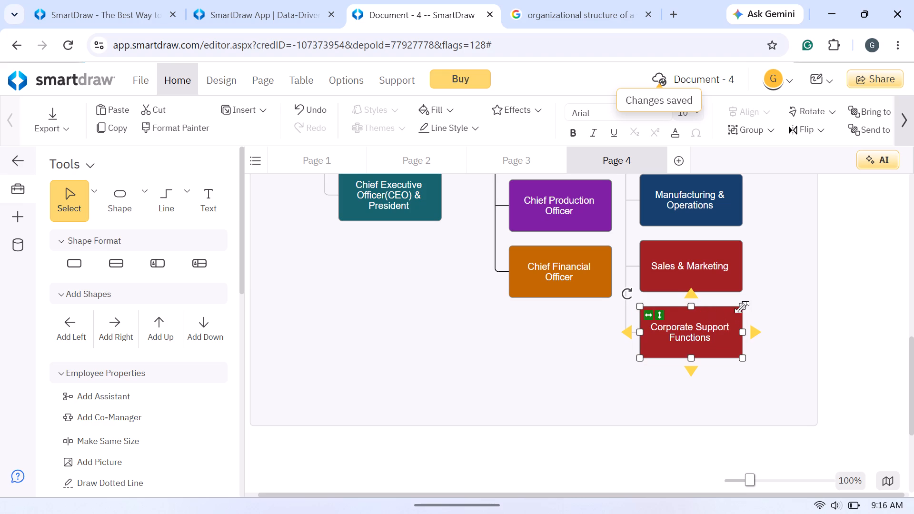
click(726, 310)
right_click(726, 310)
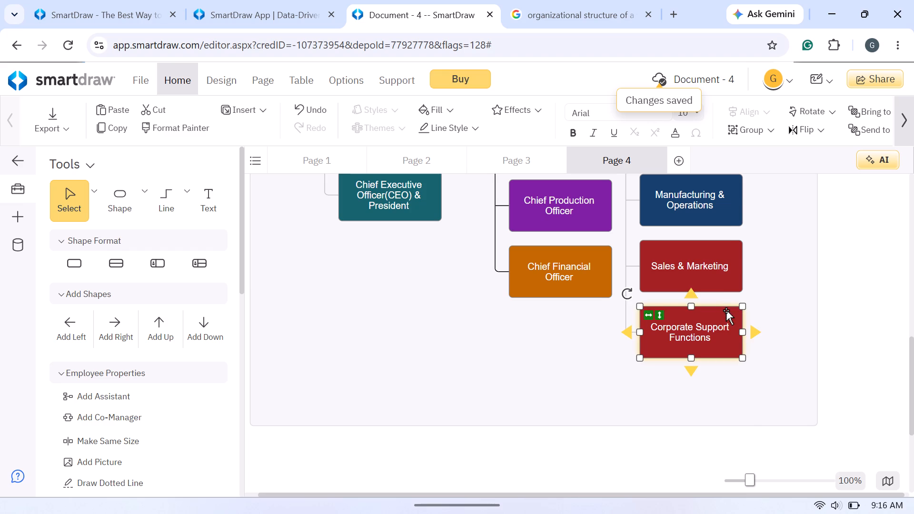
click(818, 178)
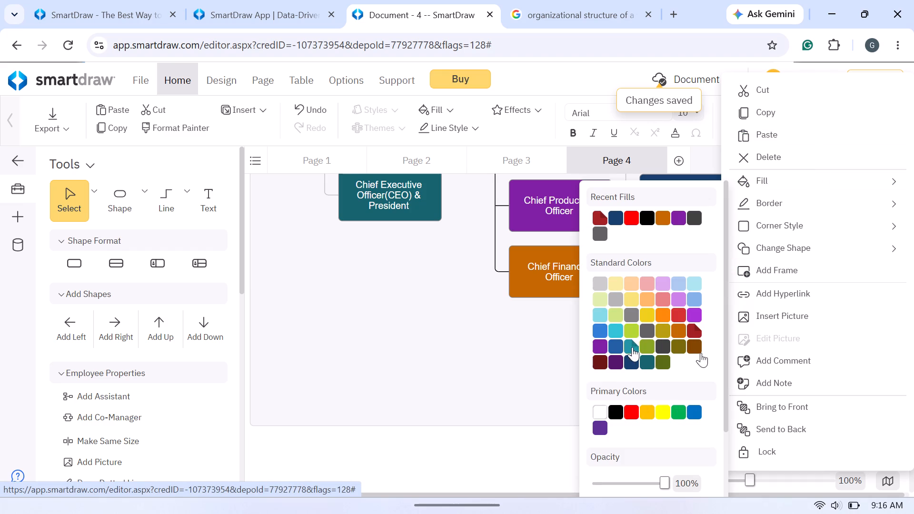
click(648, 348)
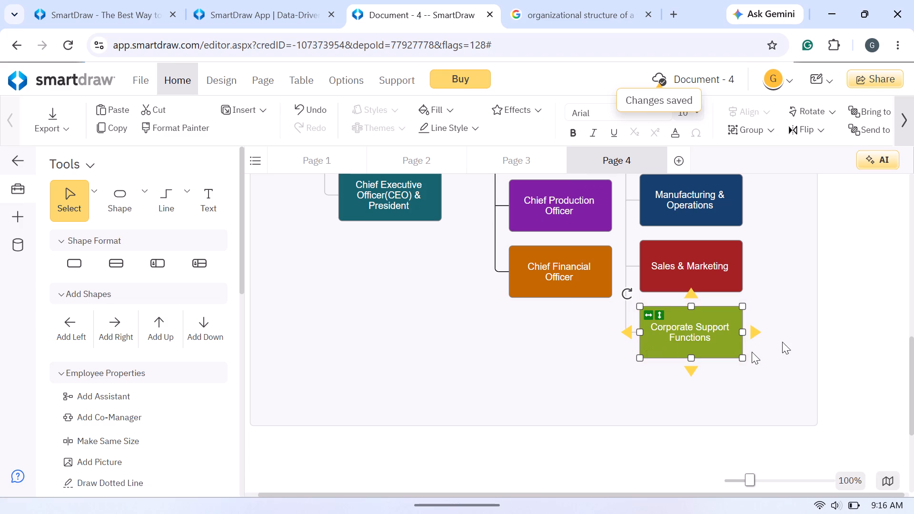
click(784, 341)
Review the org chart's branches and read the Product & Regional Business Units section in the Google results.
scroll(721, 312, up, 4)
scroll(721, 312, down, 1)
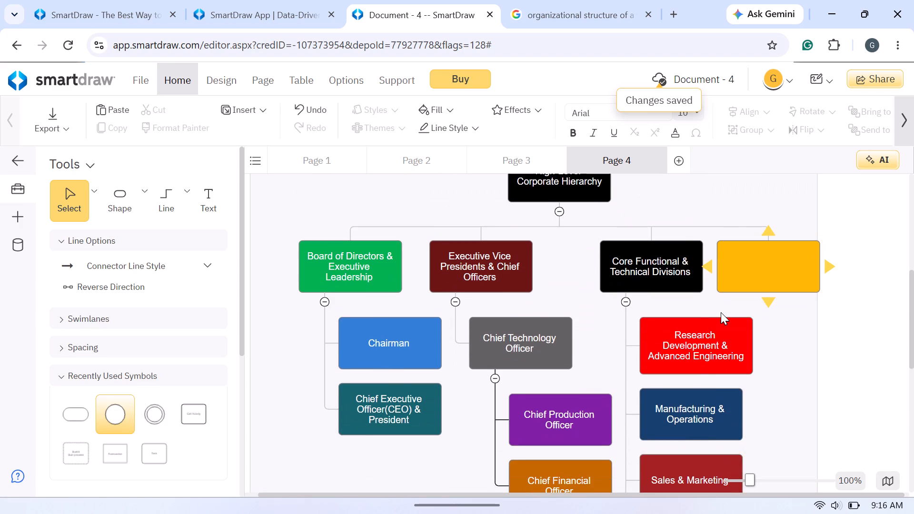
scroll(700, 297, down, 2)
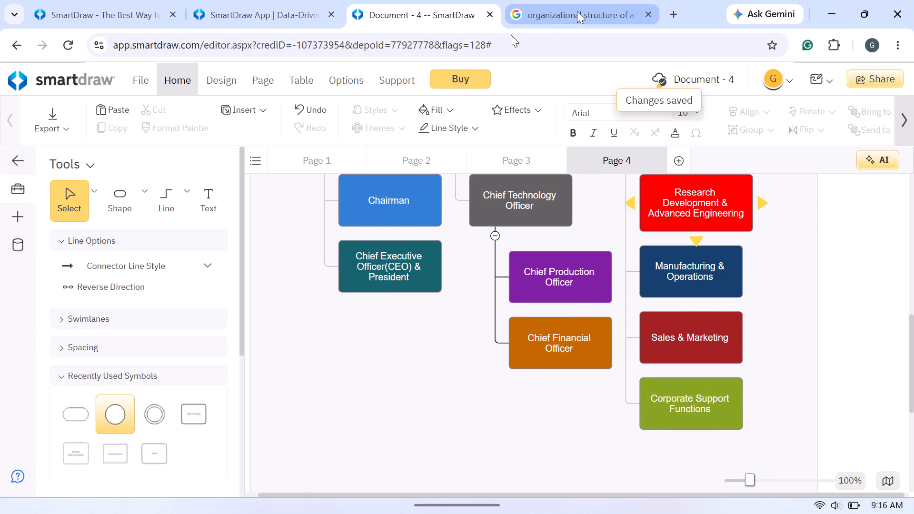
click(577, 11)
scroll(404, 199, down, 1)
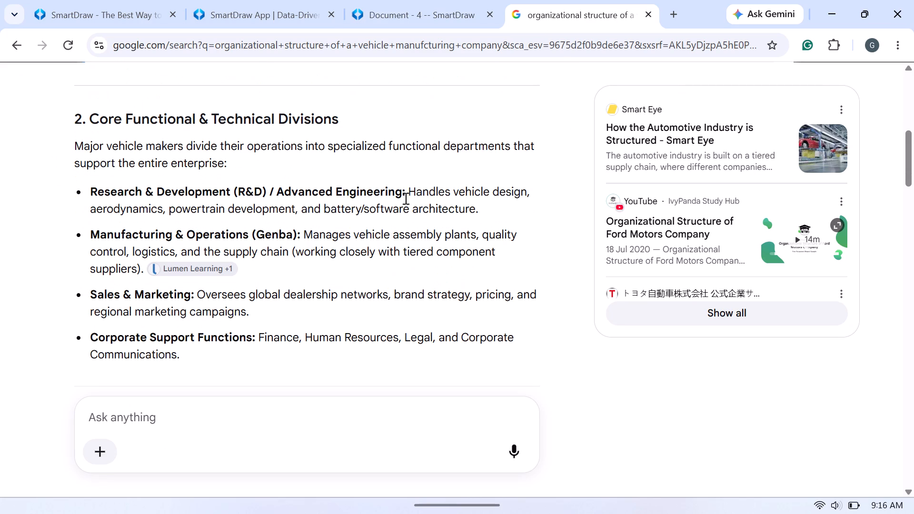
scroll(405, 198, down, 3)
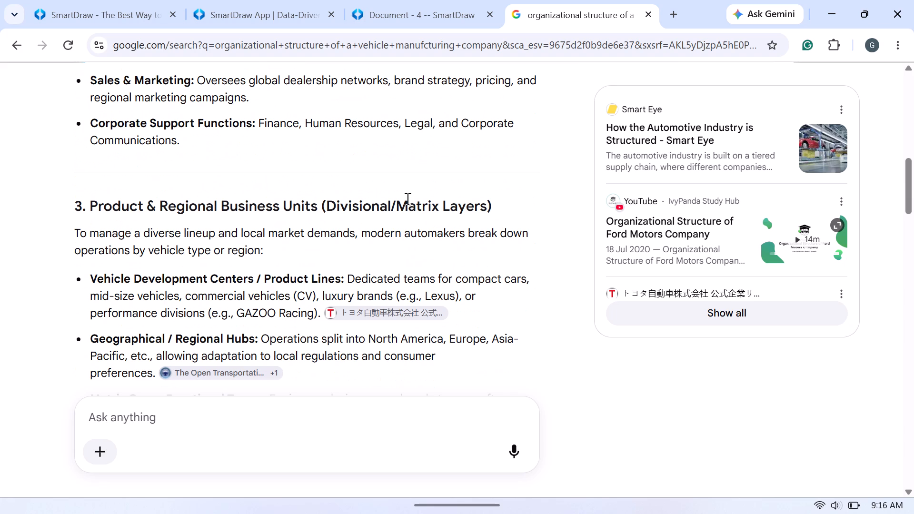
scroll(407, 198, down, 1)
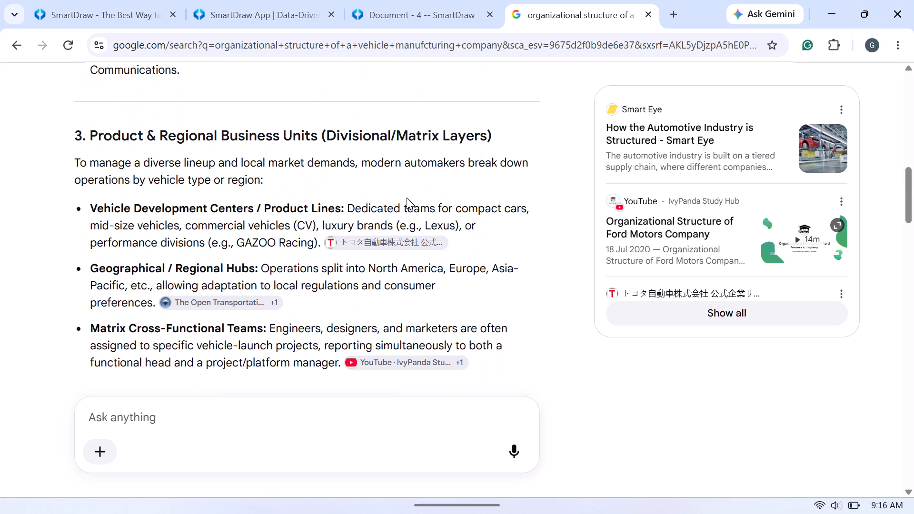
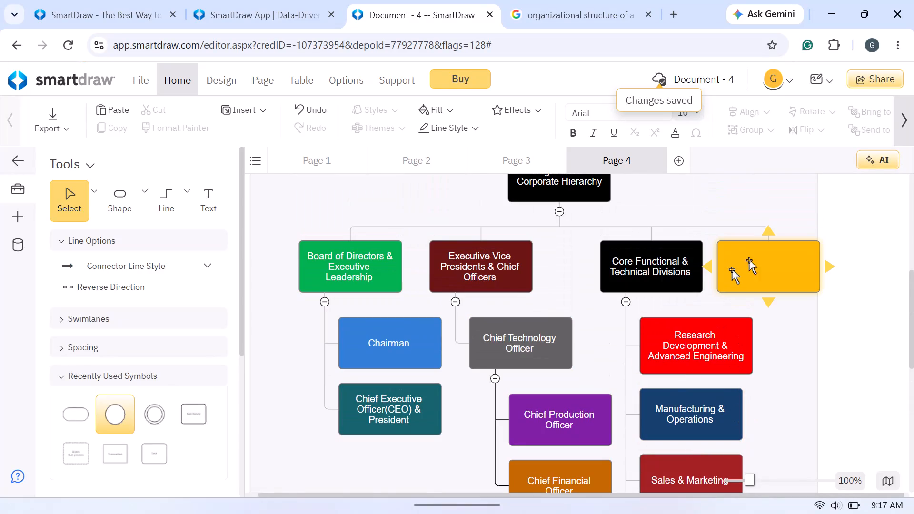
Add the number prefix "1." to the High-Level Corporate Hierarchy box's label.
click(759, 260)
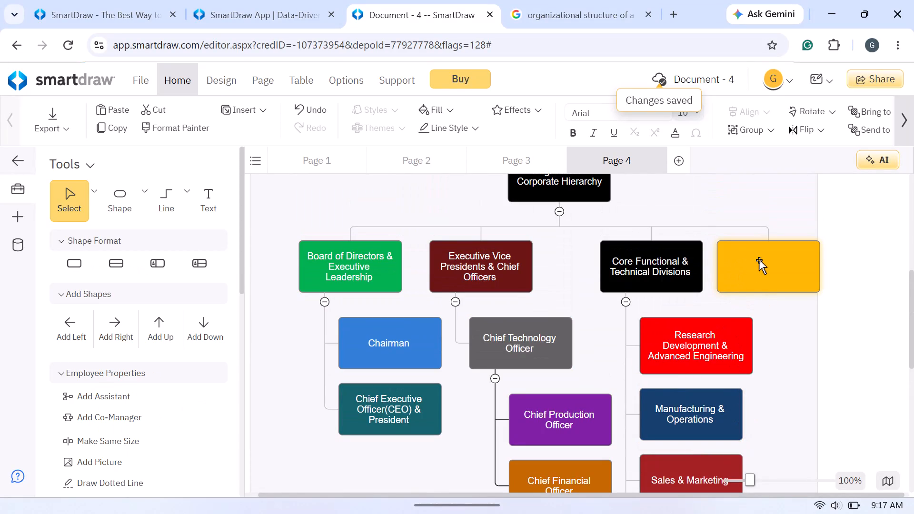
scroll(686, 271, up, 2)
click(536, 307)
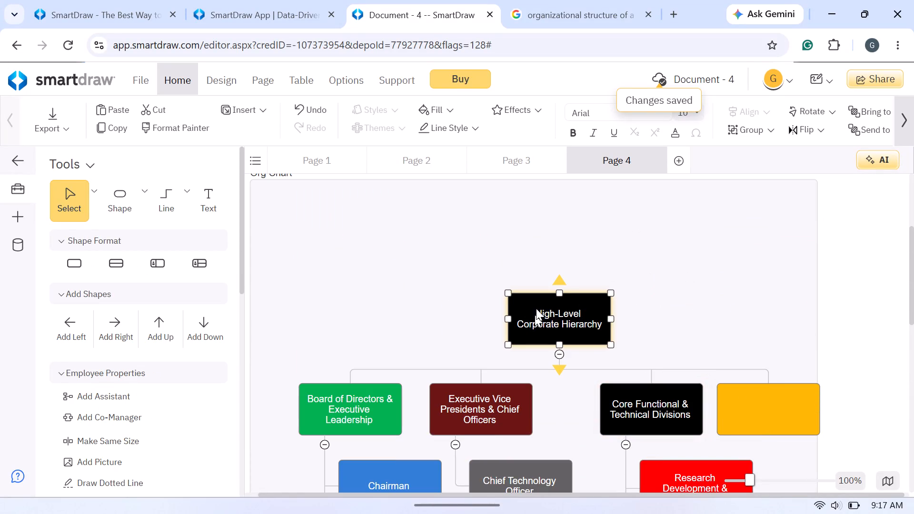
click(540, 314)
click(537, 310)
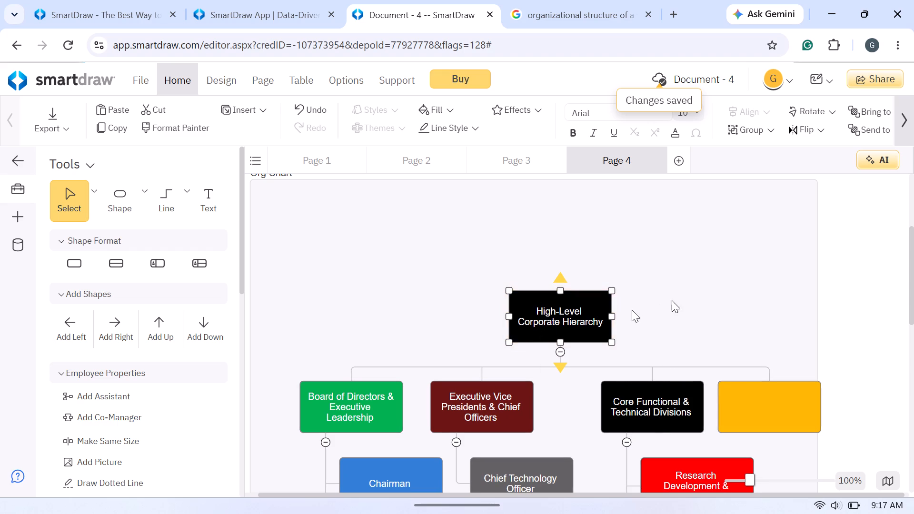
click(672, 300)
click(684, 298)
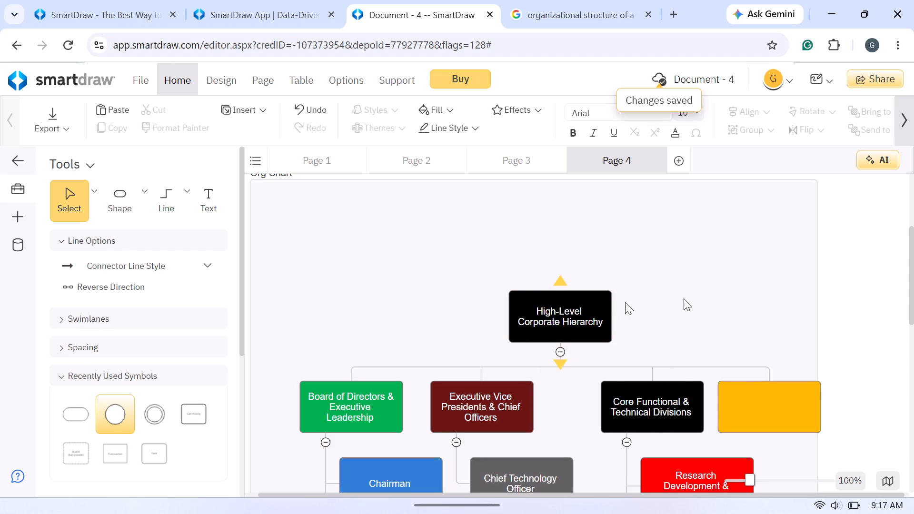
click(548, 307)
click(549, 307)
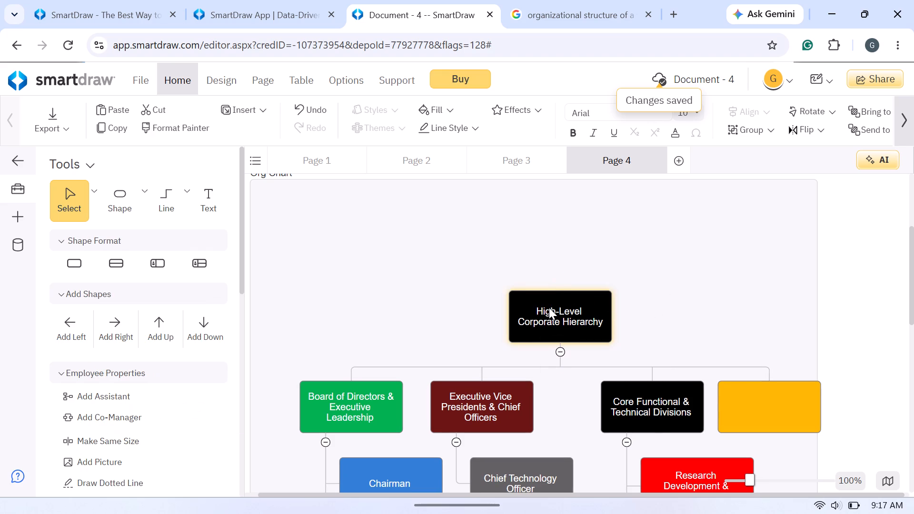
click(543, 309)
double_click(536, 311)
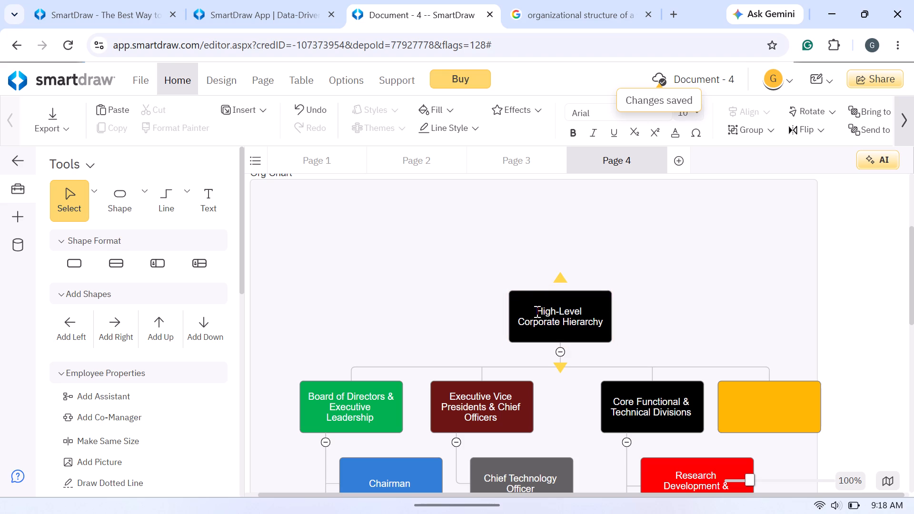
key(1)
key(period)
Retype the label of the Core Functional & Technical Divisions box with the number prefix "2." in front.
scroll(798, 418, down, 1)
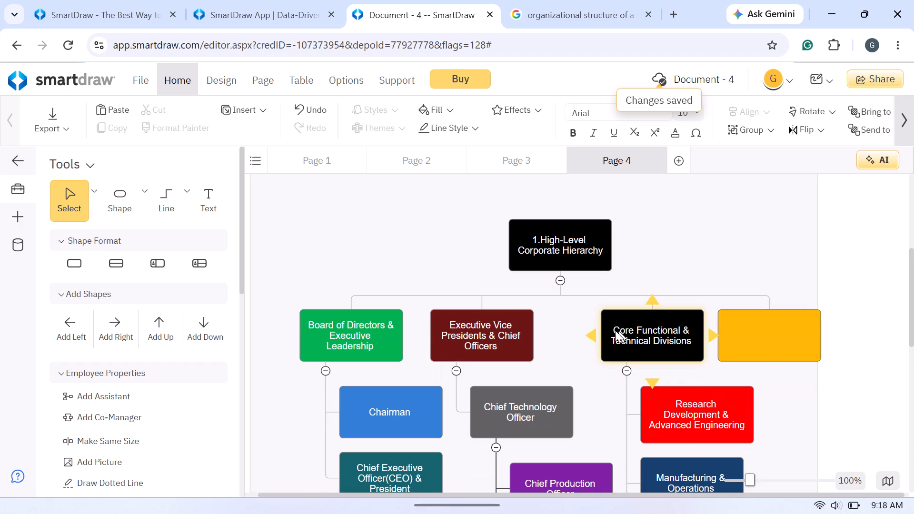
click(621, 330)
click(613, 331)
click(612, 327)
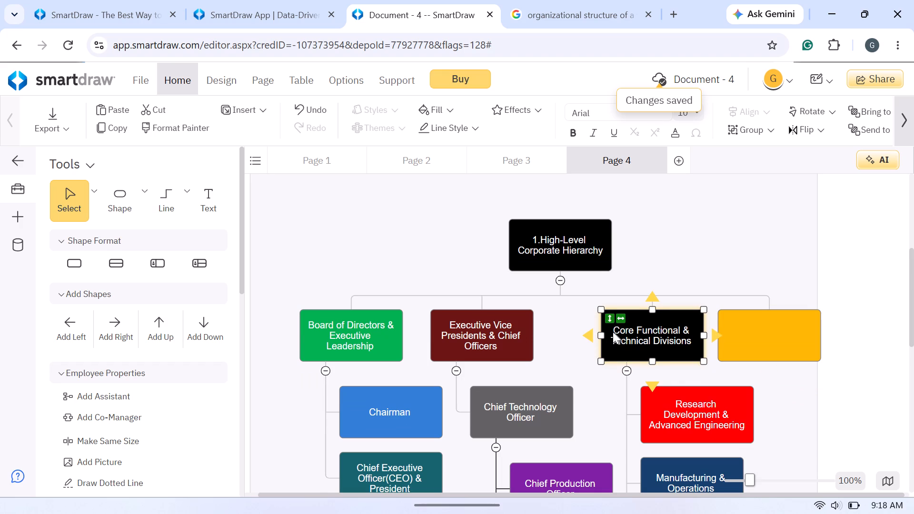
click(614, 330)
click(613, 328)
click(615, 331)
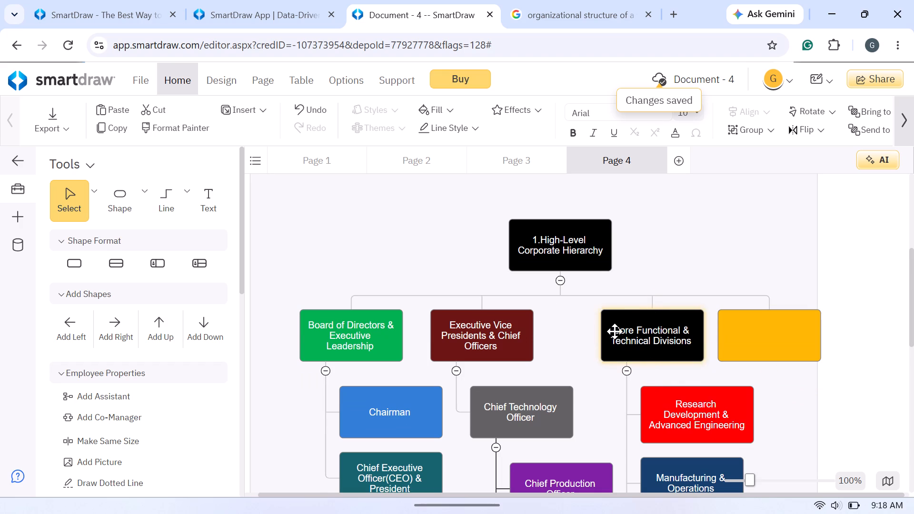
click(615, 330)
click(651, 333)
click(616, 329)
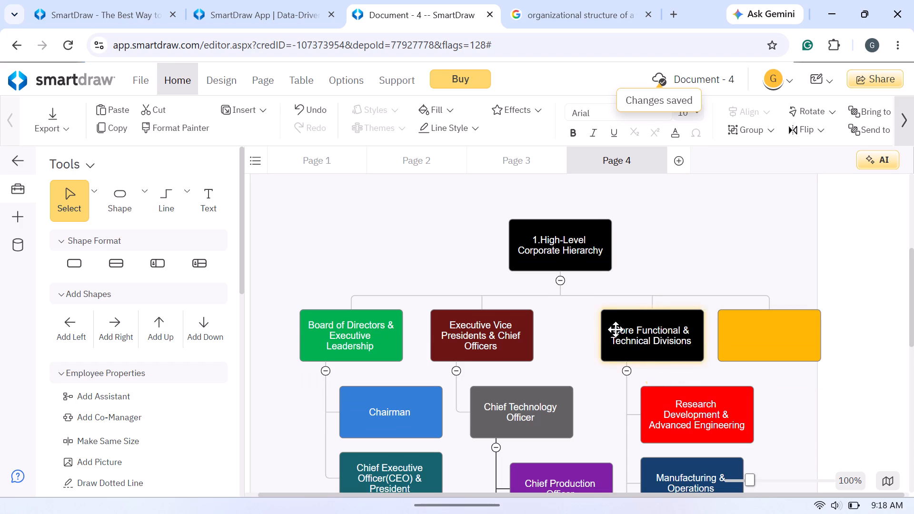
click(615, 327)
click(615, 327)
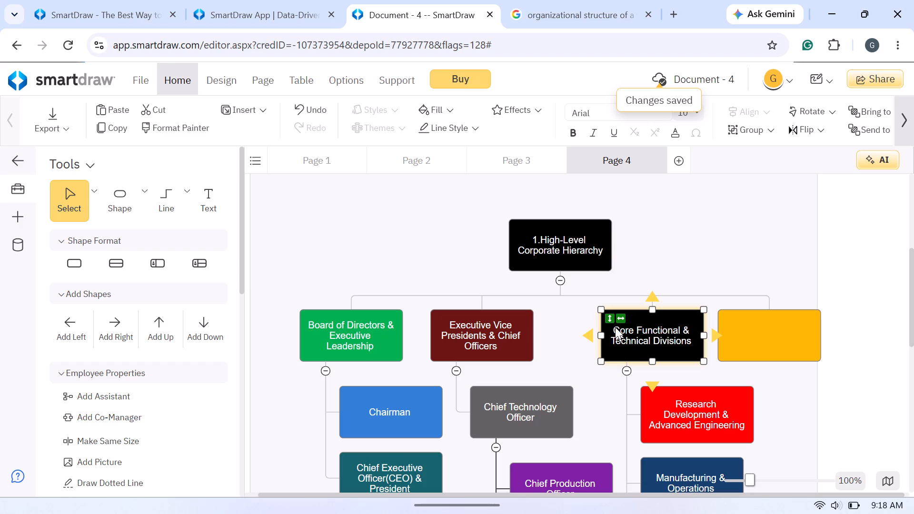
key(2)
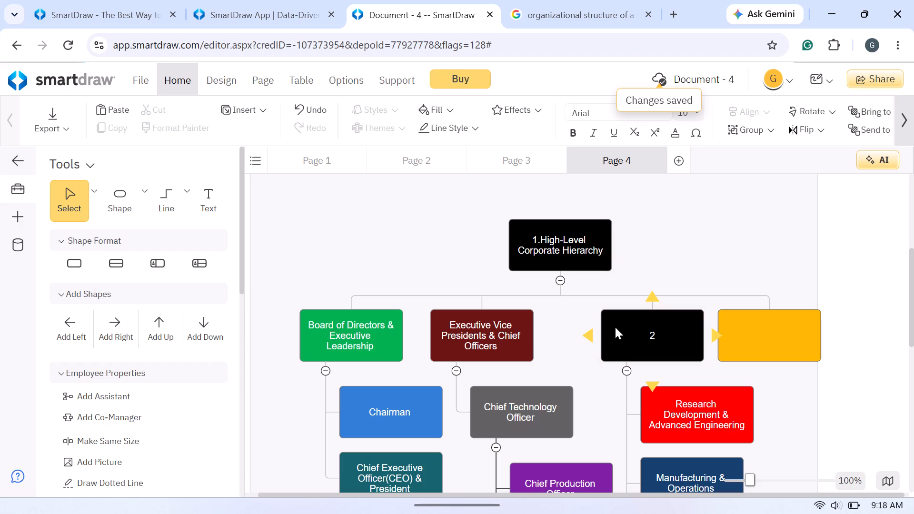
key(BackSpace)
key(2)
key(period)
text(ore)
key(space)
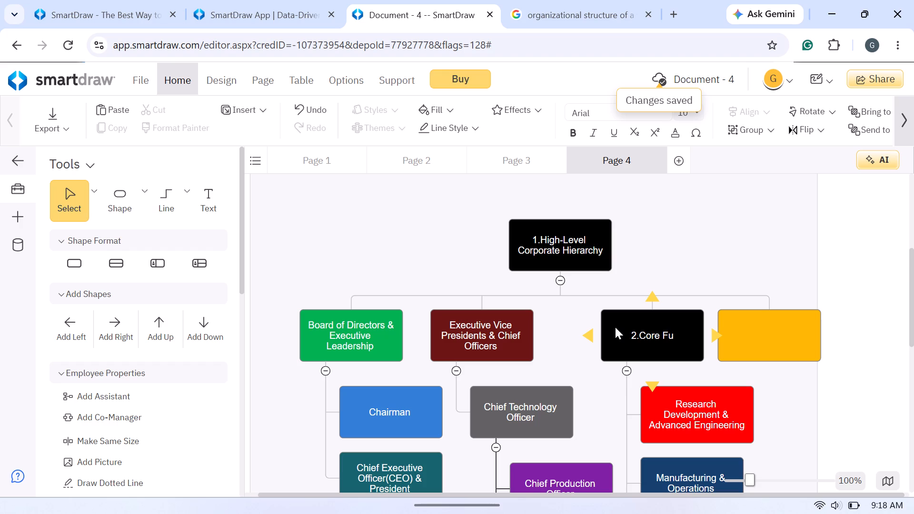
text(nc)
text(tional)
key(space)
key(shift+ampersand)
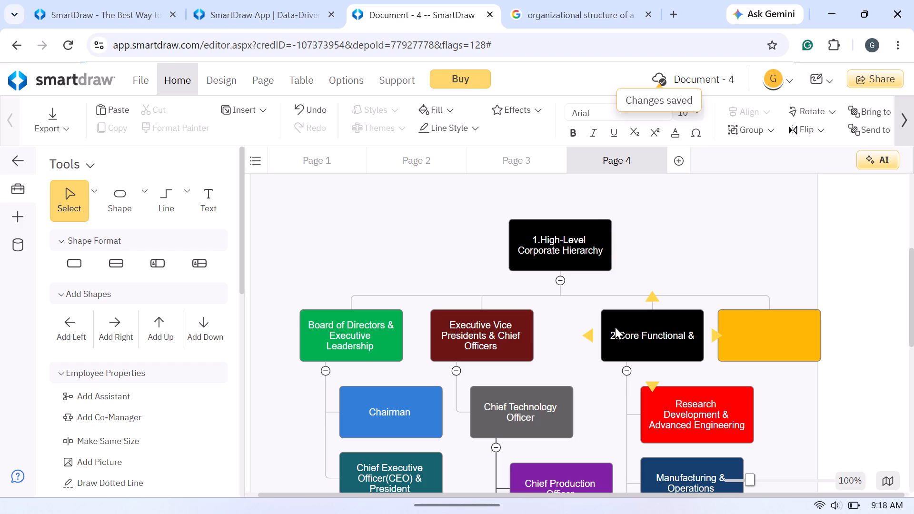
key(space)
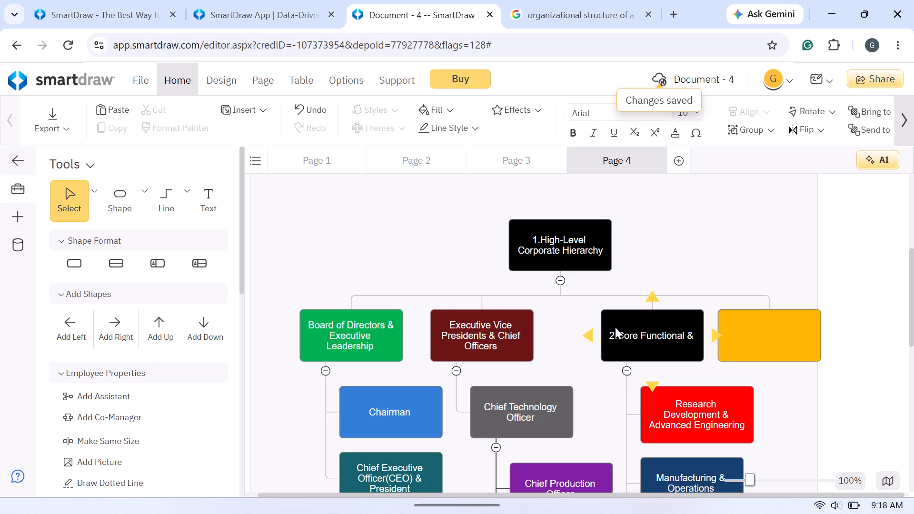
text(ch)
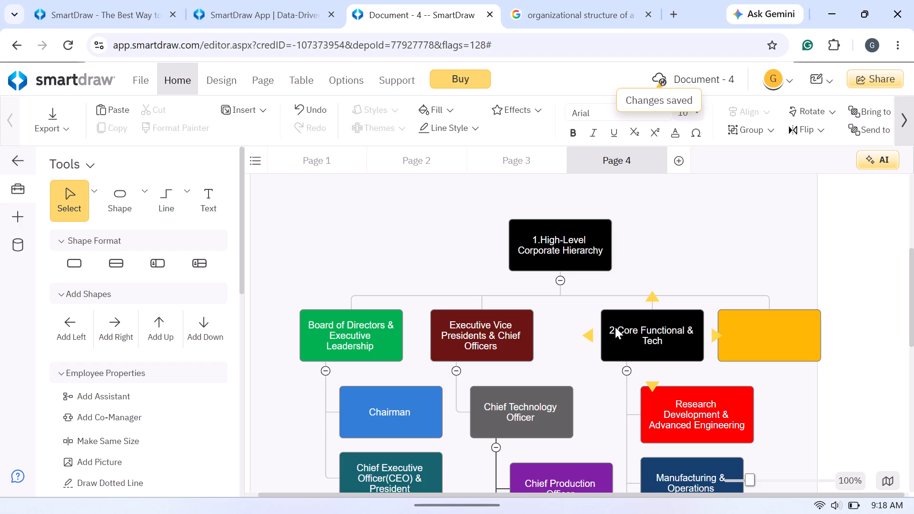
key(n)
text(ival)
key(space)
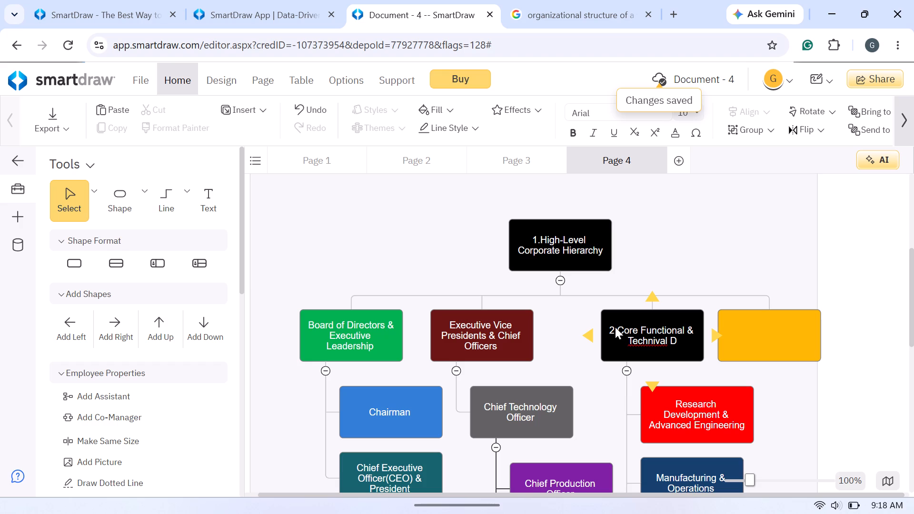
text(iv)
text(is)
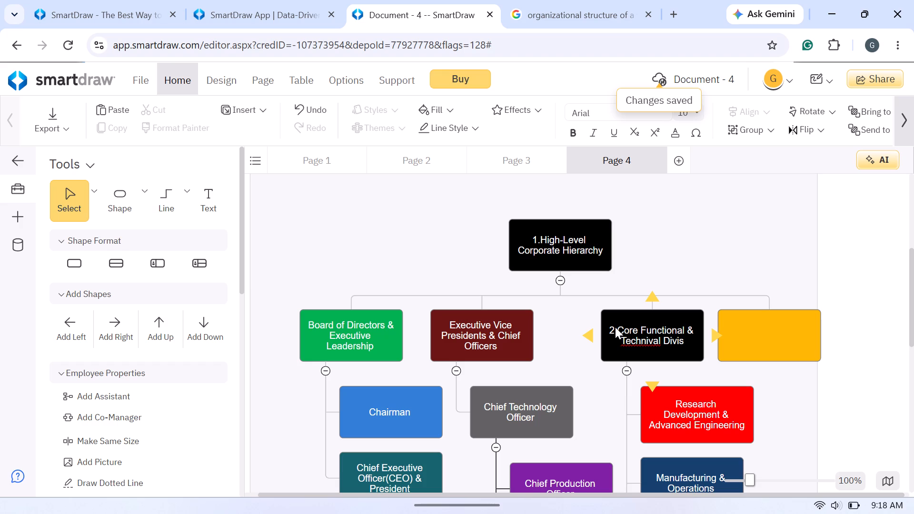
text(ions)
key(space)
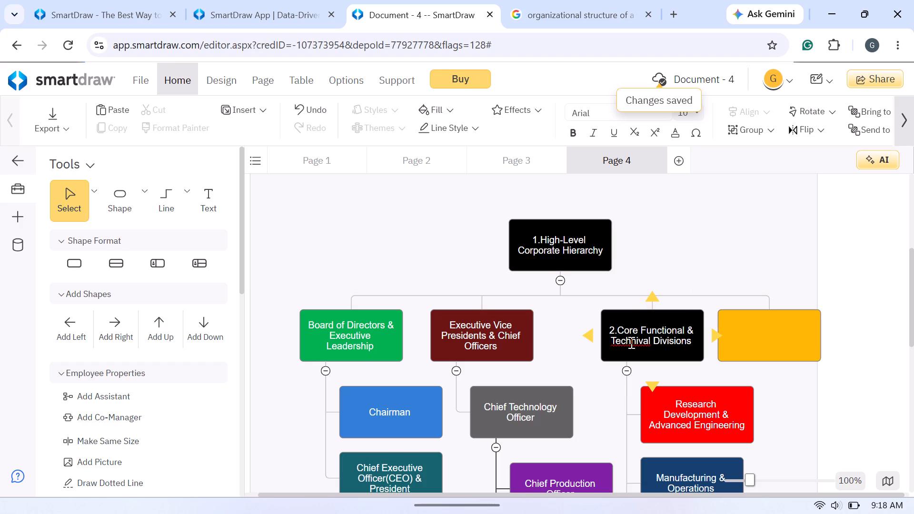
Correct the misspelled word before "Divisions" in the box numbered 2 to "Technical", keeping a space after it.
right_click(632, 342)
click(631, 338)
click(653, 341)
key(BackSpace)
key(BackSpace)
key(BackSpace)
key(BackSpace)
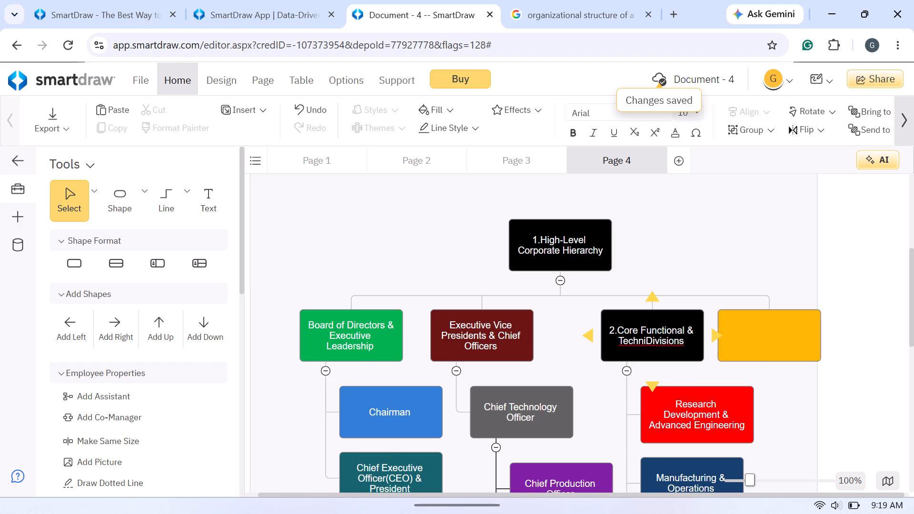
text(cal)
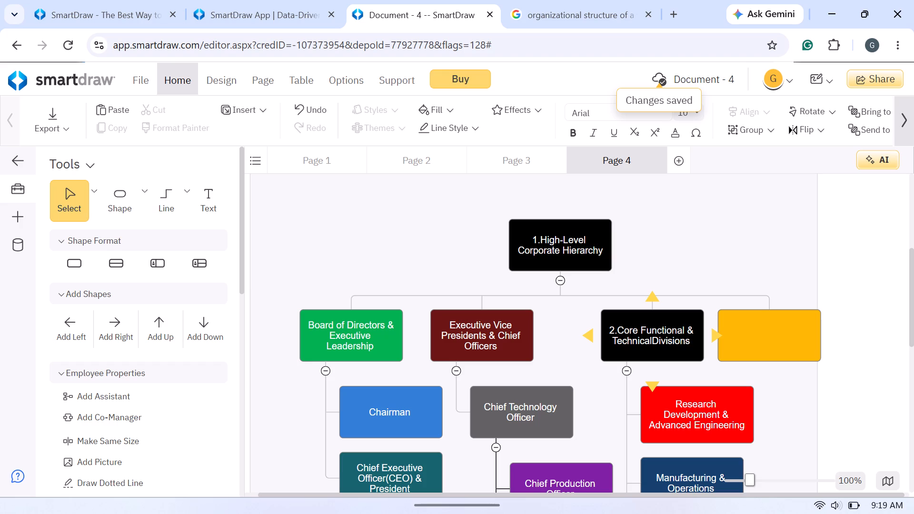
key(space)
key(space)
key(BackSpace)
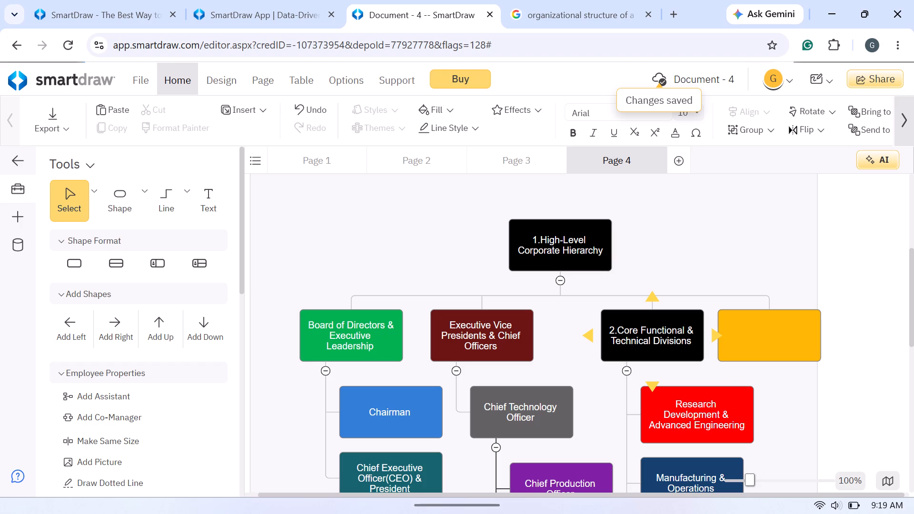
Label the blank box beside Core Functional & Technical Divisions "3.Product & Regional Business Unit".
click(752, 335)
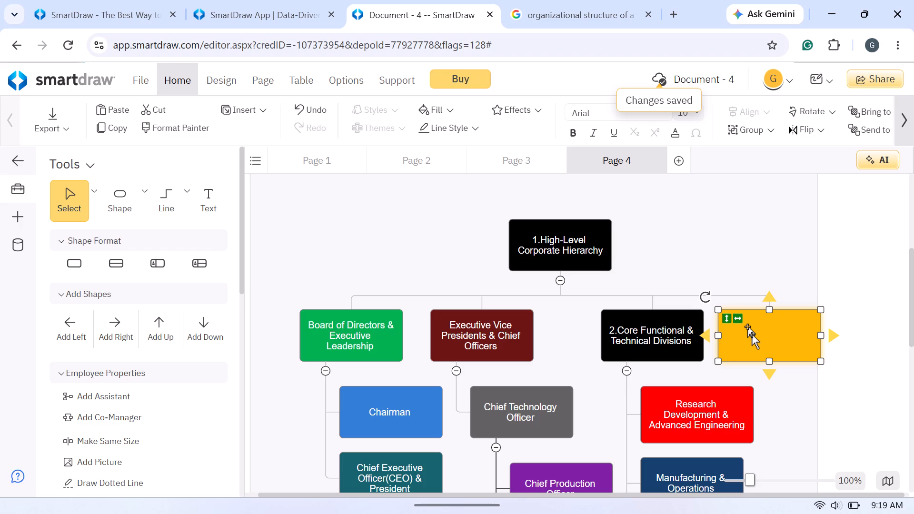
text(3.)
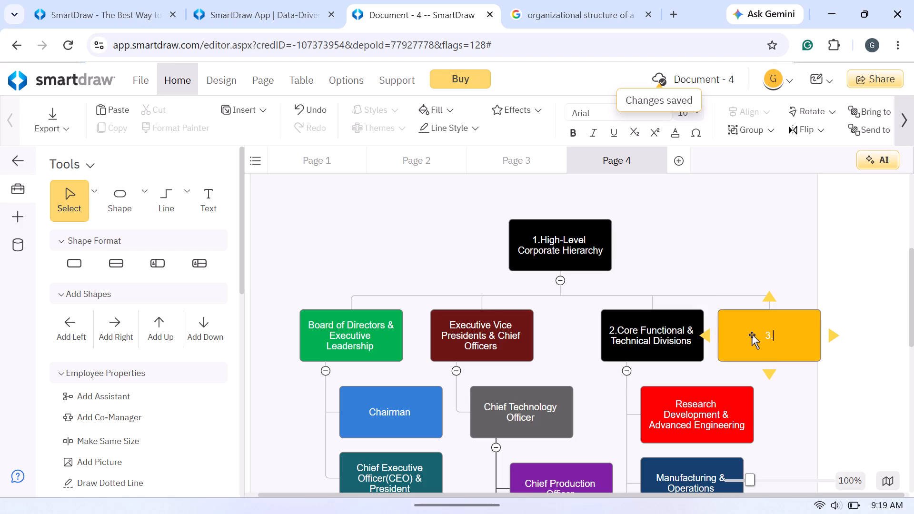
text(roduct)
key(space)
text(&)
key(space)
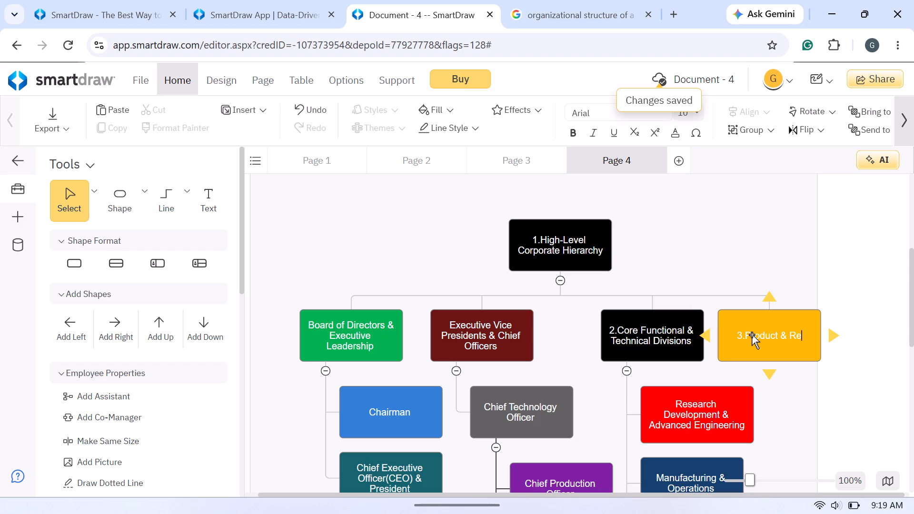
text(giona)
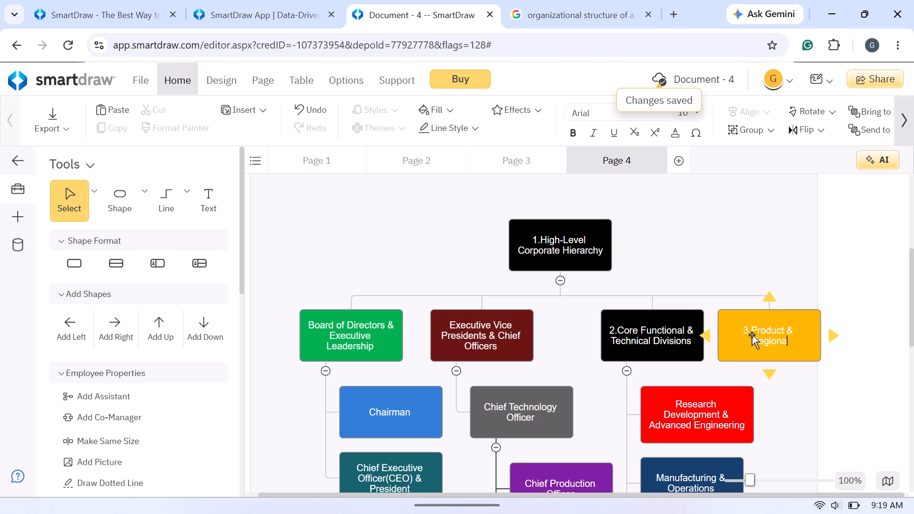
text(l)
key(space)
text(iness)
key(space)
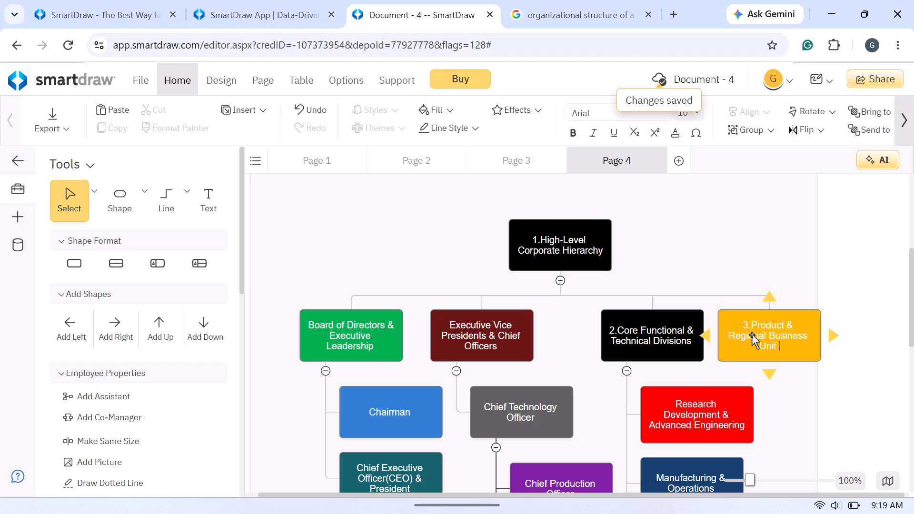
key(BackSpace)
Extend the label of the box numbered 3 with "(Divisional/Matrix Layers" directly after "Unit".
key(shift+parenleft)
key(d)
text(sio)
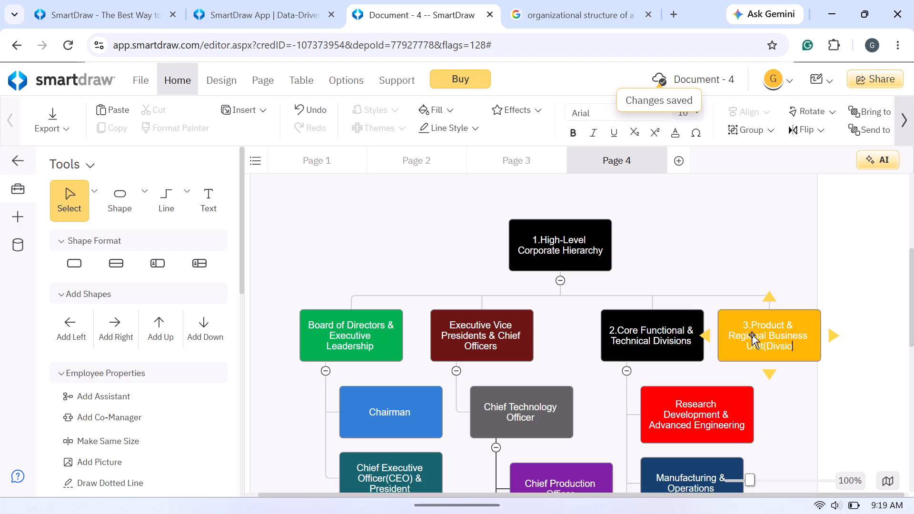
key(BackSpace)
key(BackSpace)
key(BackSpace)
key(i)
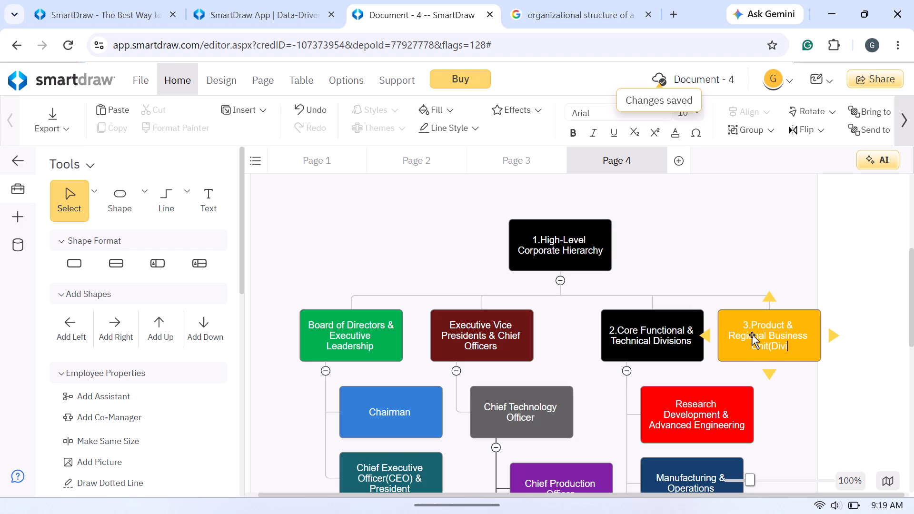
text(sional)
key(space)
key(BackSpace)
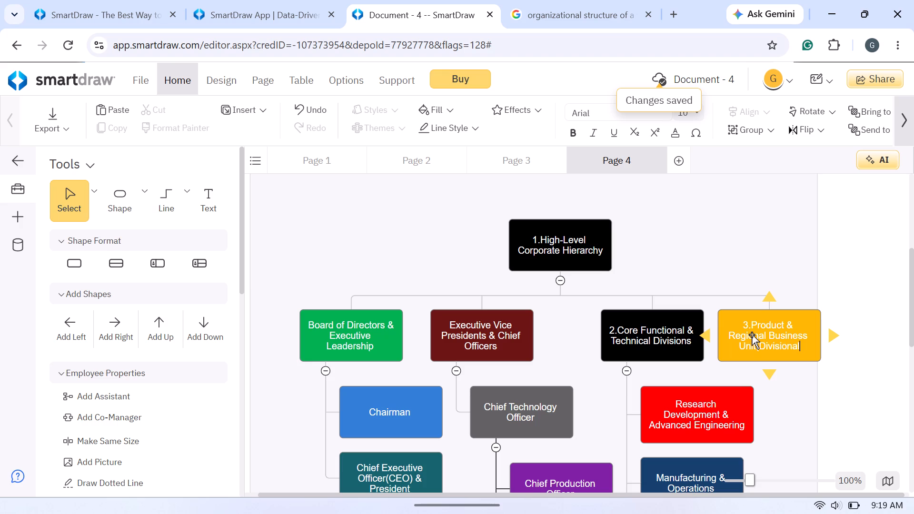
key(0)
key(BackSpace)
key(equal)
key(BackSpace)
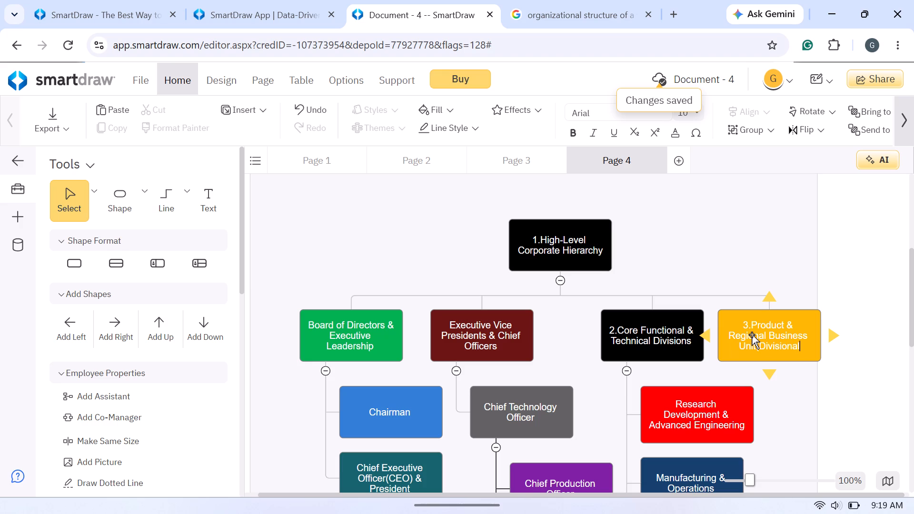
key(period)
key(BackSpace)
key(slash)
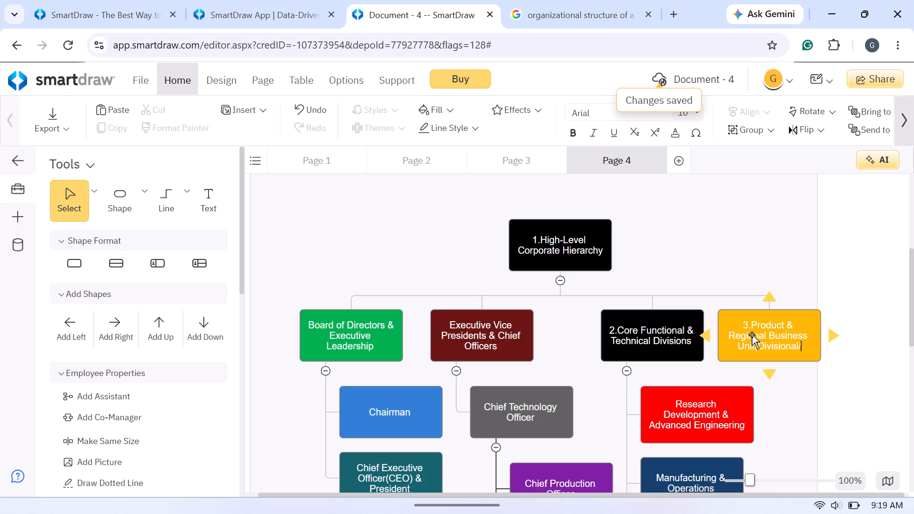
text(at)
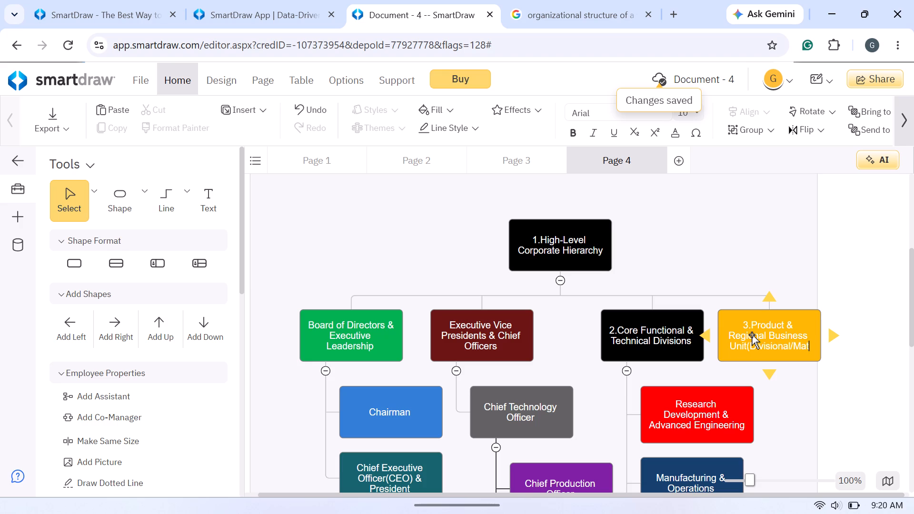
key(r)
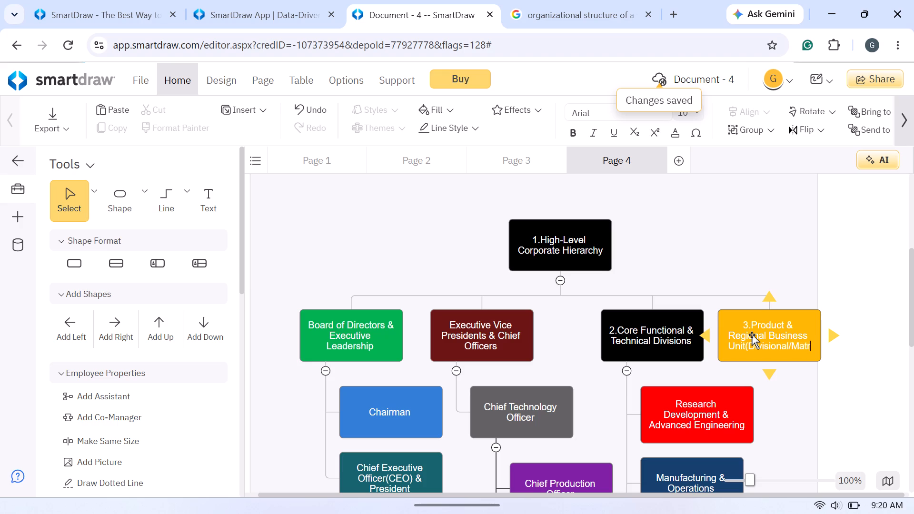
key(i)
text(x)
key(space)
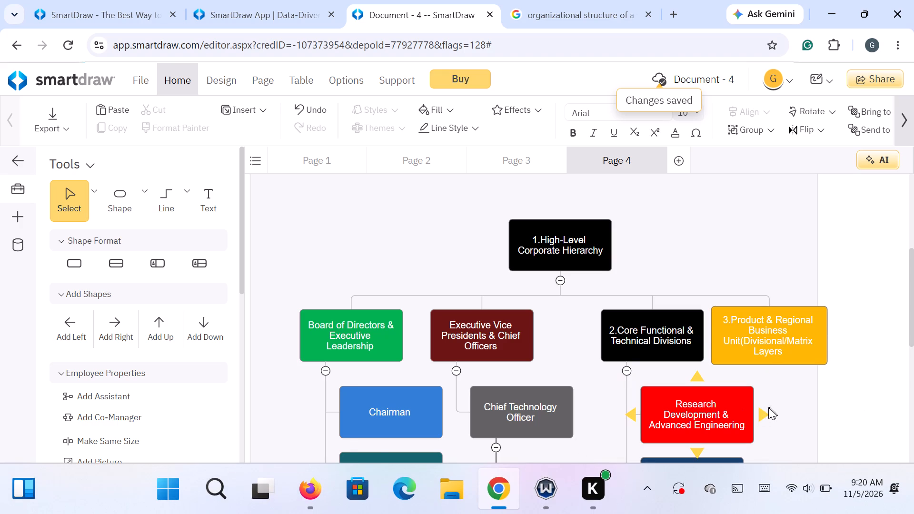
Widen the org chart's background frame so that the box numbered 3 fits inside it.
scroll(491, 332, up, 6)
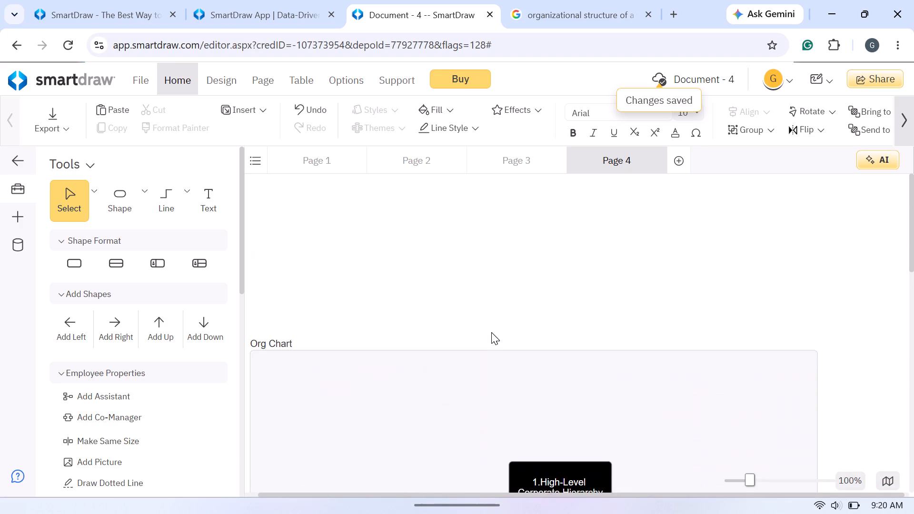
scroll(491, 332, down, 5)
scroll(679, 317, up, 1)
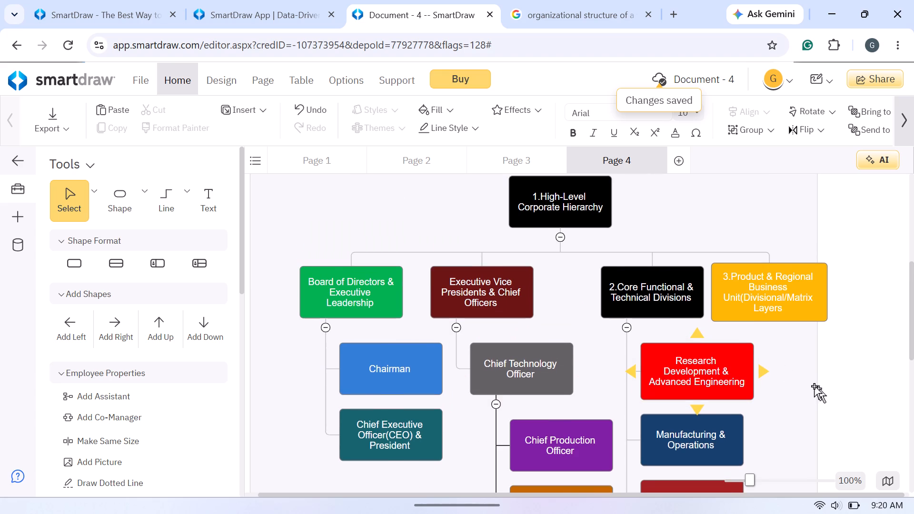
scroll(819, 380, down, 5)
scroll(814, 365, up, 2)
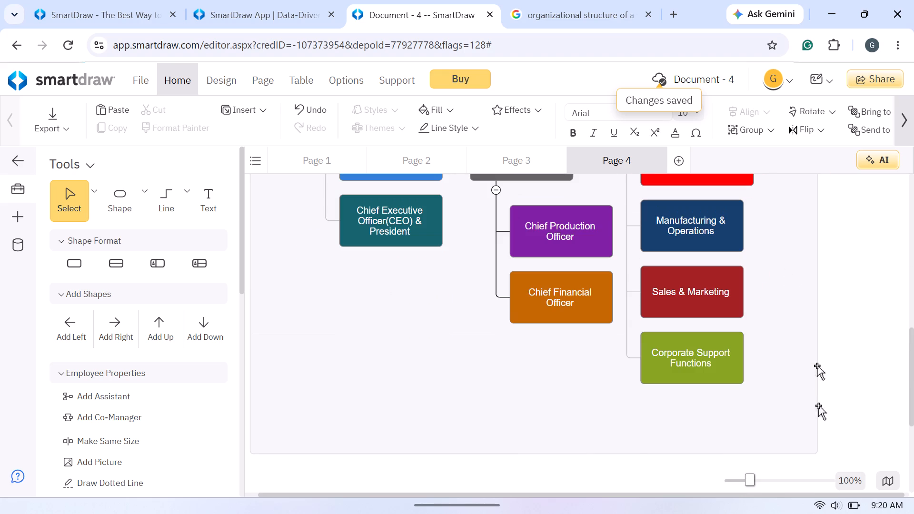
click(809, 450)
scroll(806, 418, down, 2)
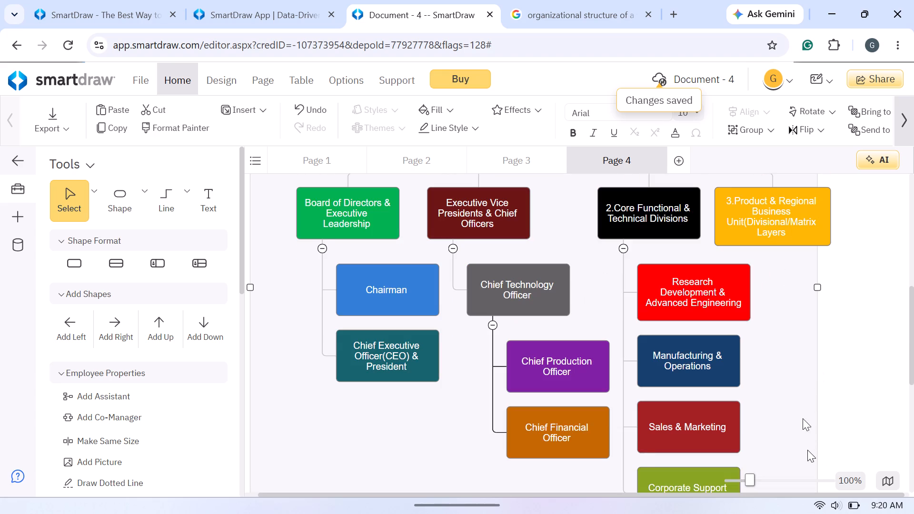
scroll(807, 450, down, 2)
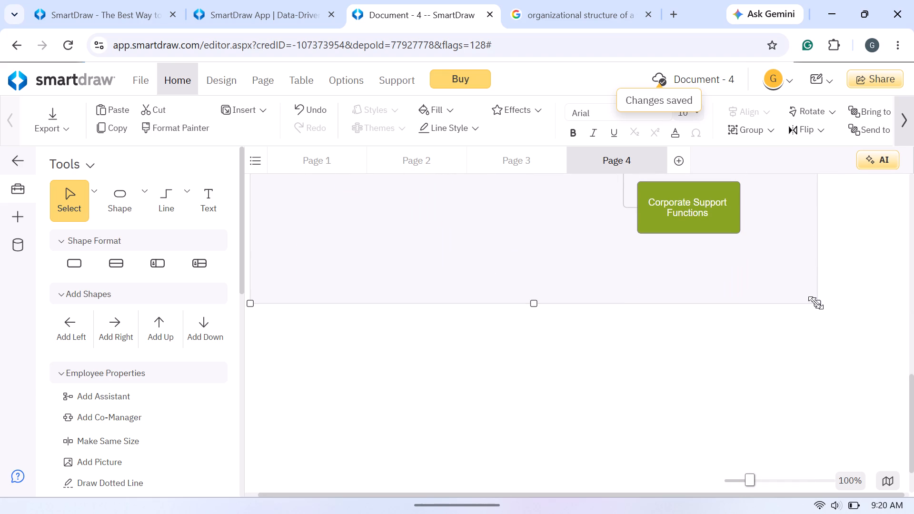
drag(817, 303, 872, 298)
Add a blank subordinate box beneath the box numbered 3, Product & Regional Business Unit.
scroll(835, 325, up, 3)
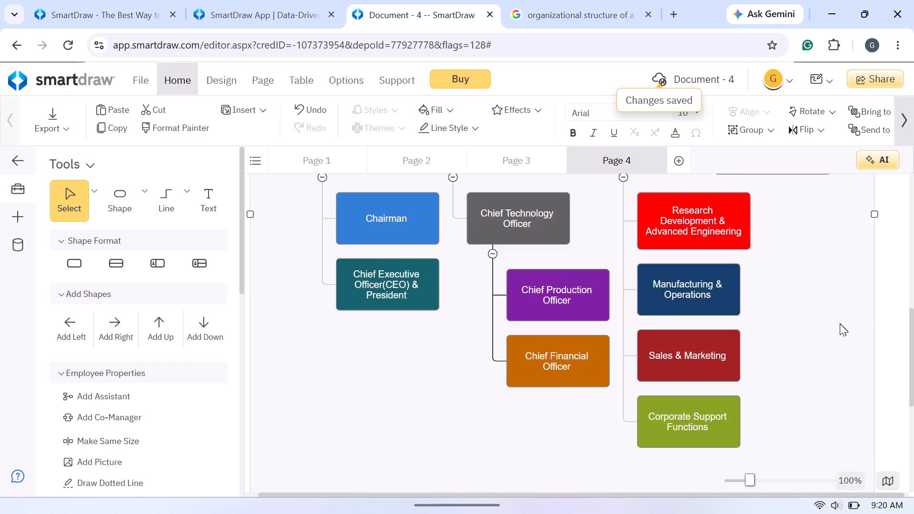
scroll(840, 323, up, 3)
scroll(838, 326, down, 1)
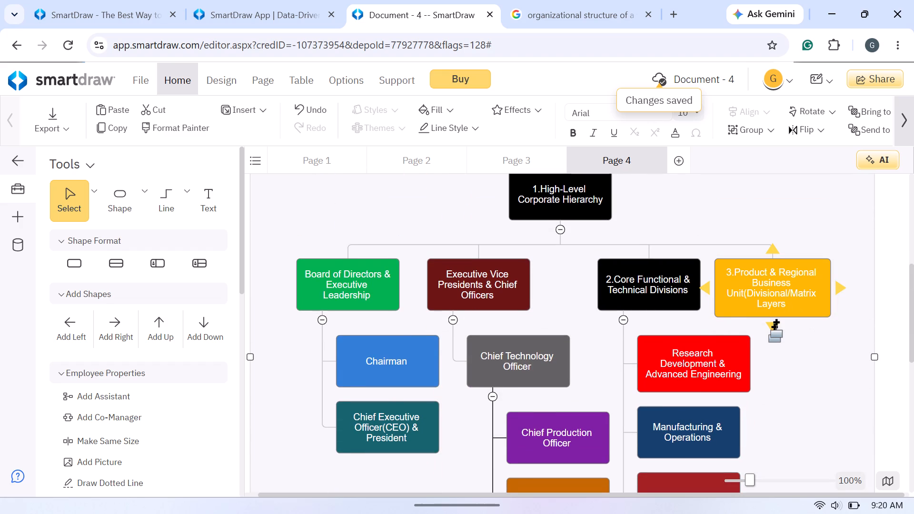
click(774, 326)
Switch to the Google results to read the units under Product & Regional Business Units (Divisional/Matrix Layers).
click(578, 10)
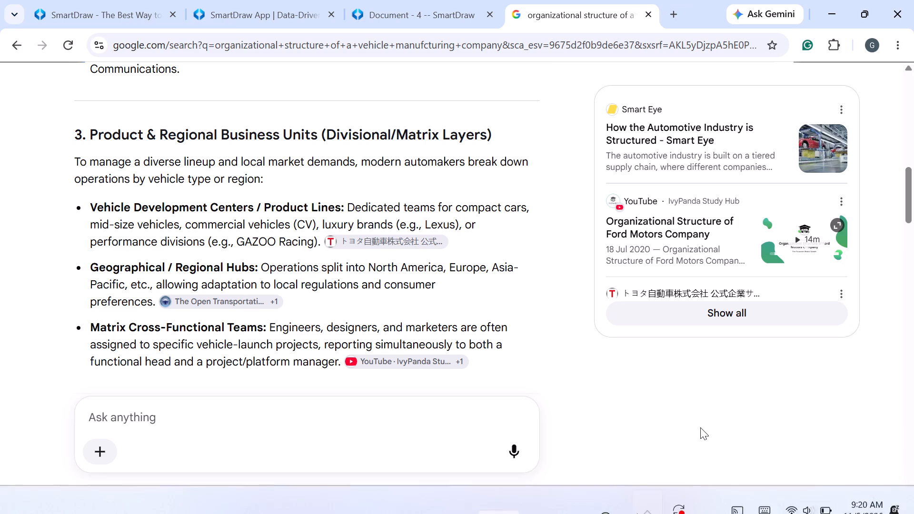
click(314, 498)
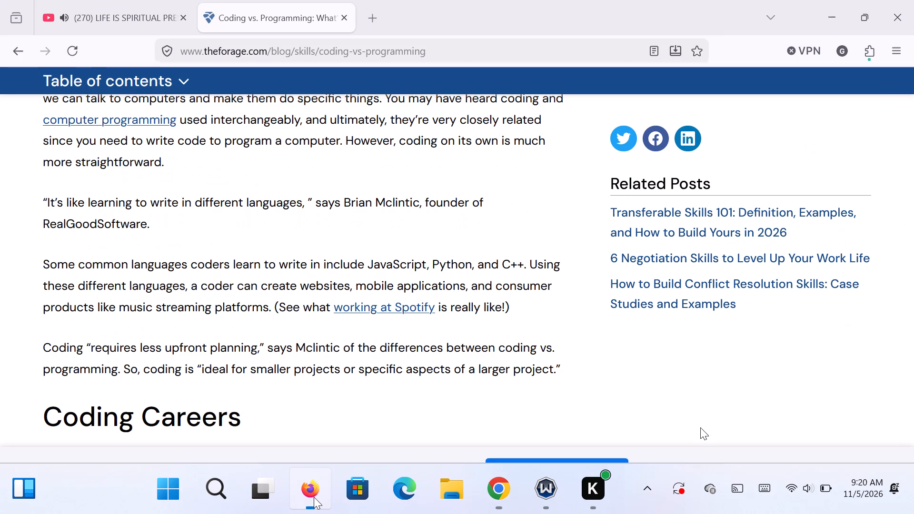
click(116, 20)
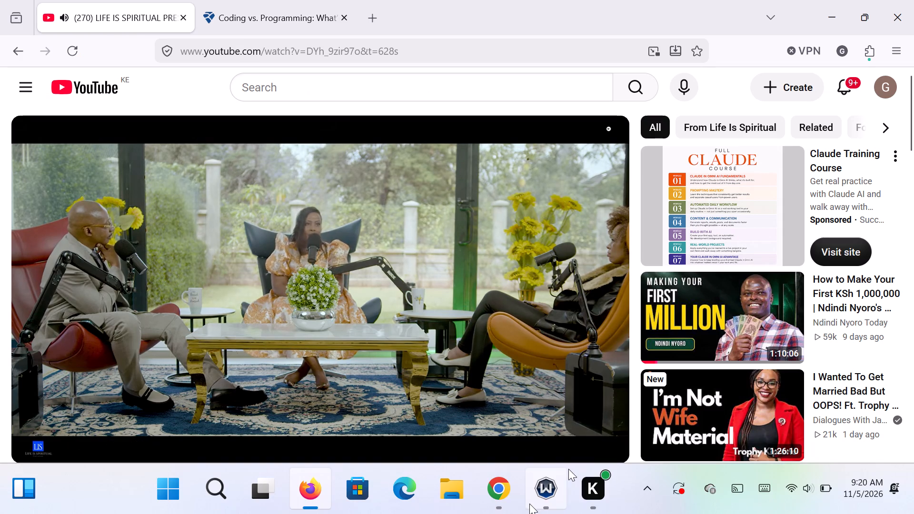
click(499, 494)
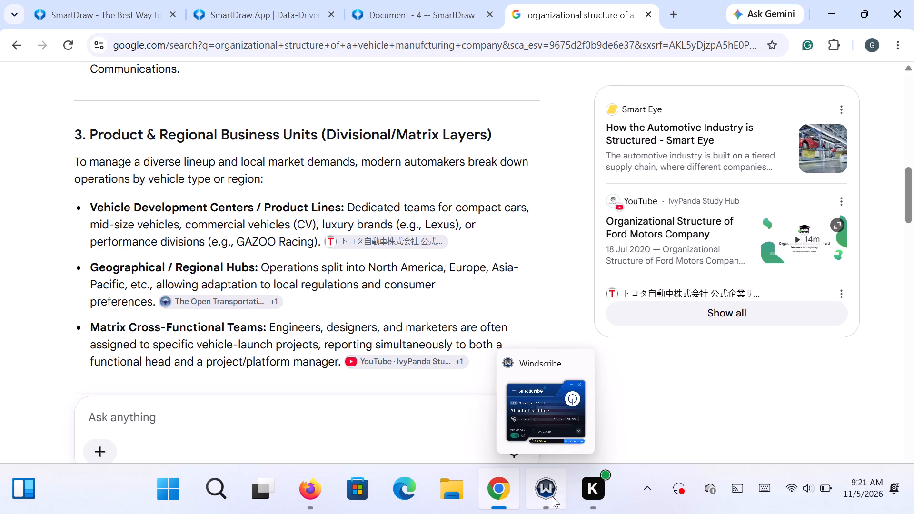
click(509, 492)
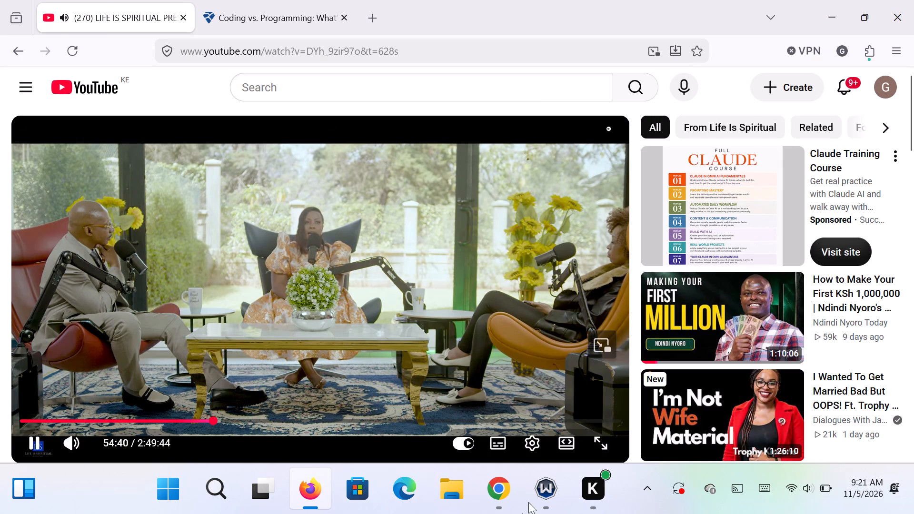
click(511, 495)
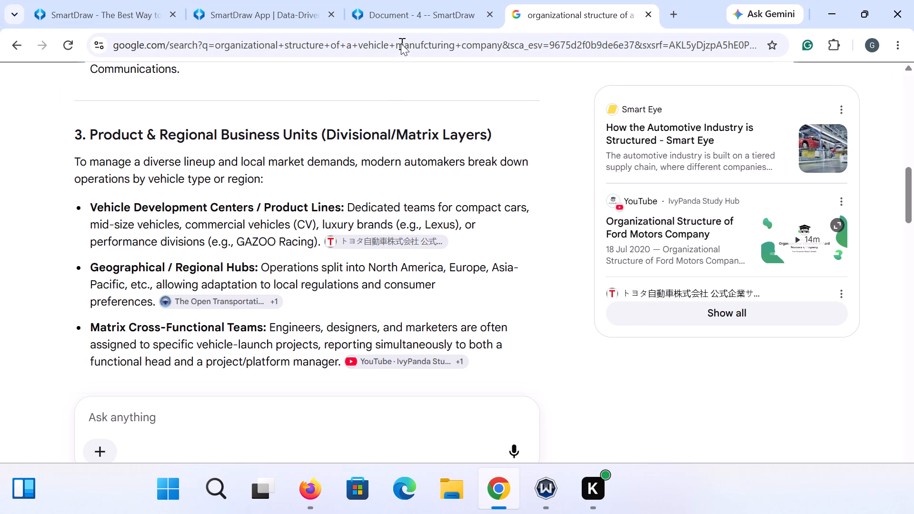
Return to the SmartDraw document and label the blank box beneath the box numbered 3 "Vehicle Development Centers & Product Lines".
click(426, 15)
scroll(727, 326, down, 1)
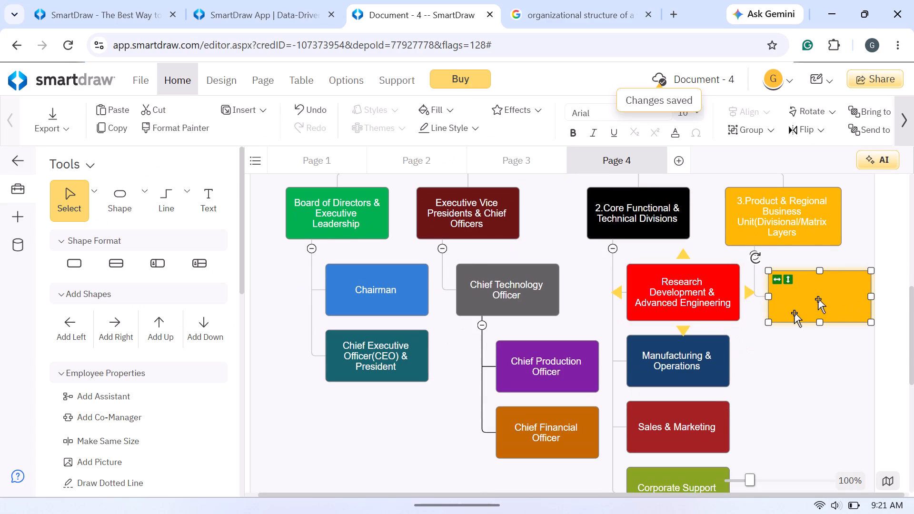
click(804, 297)
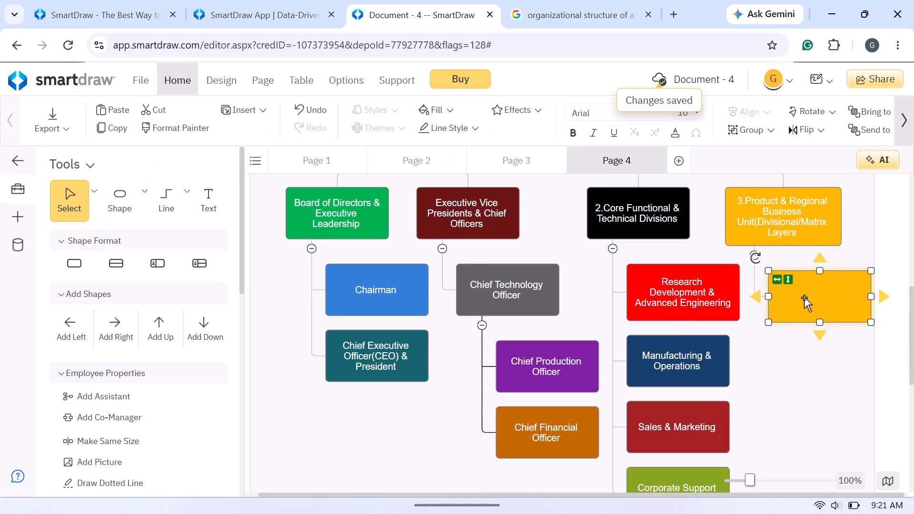
key(e)
text(hicle)
key(space)
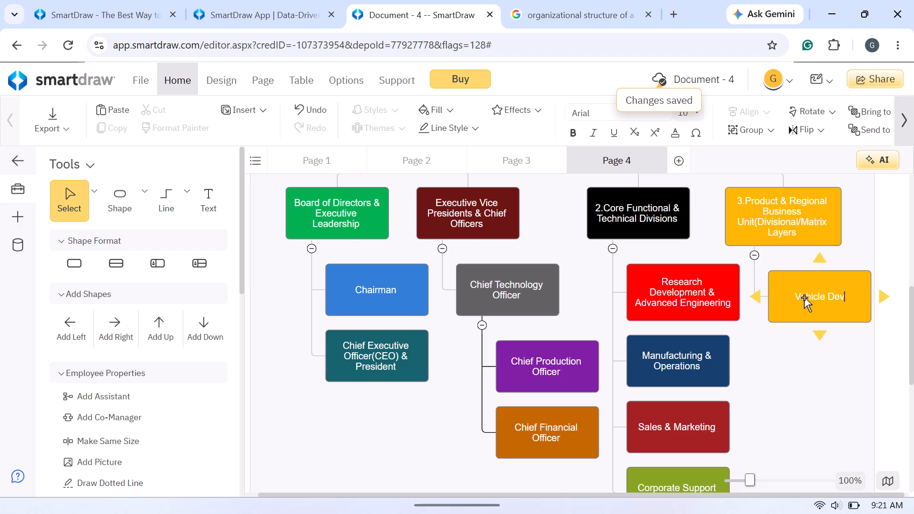
text(lop)
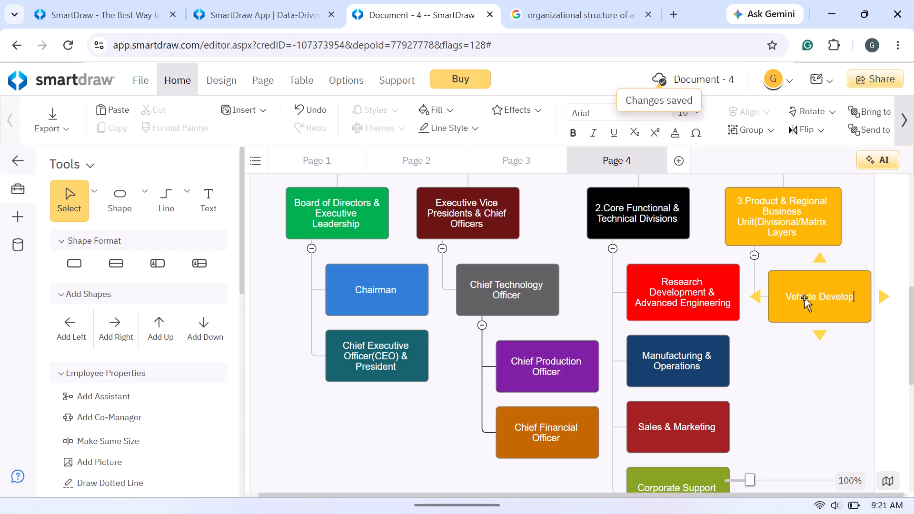
text(ment)
key(space)
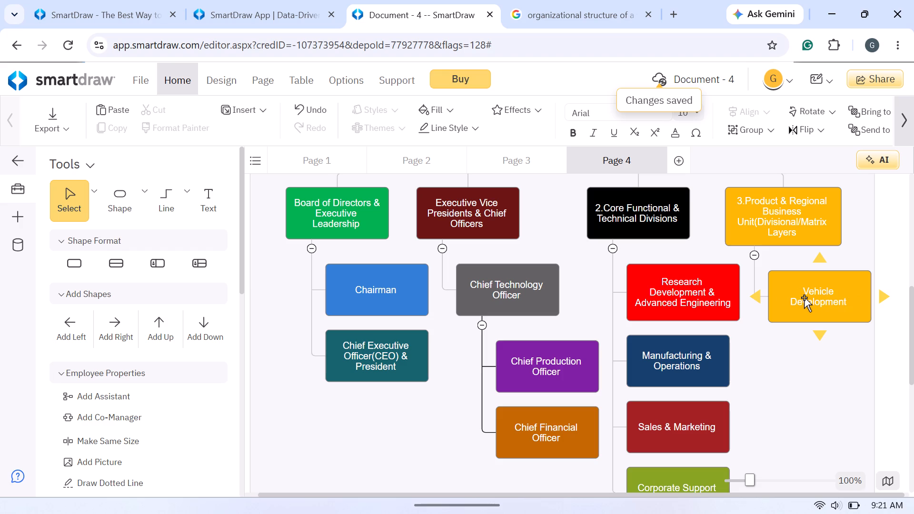
text(enters)
key(space)
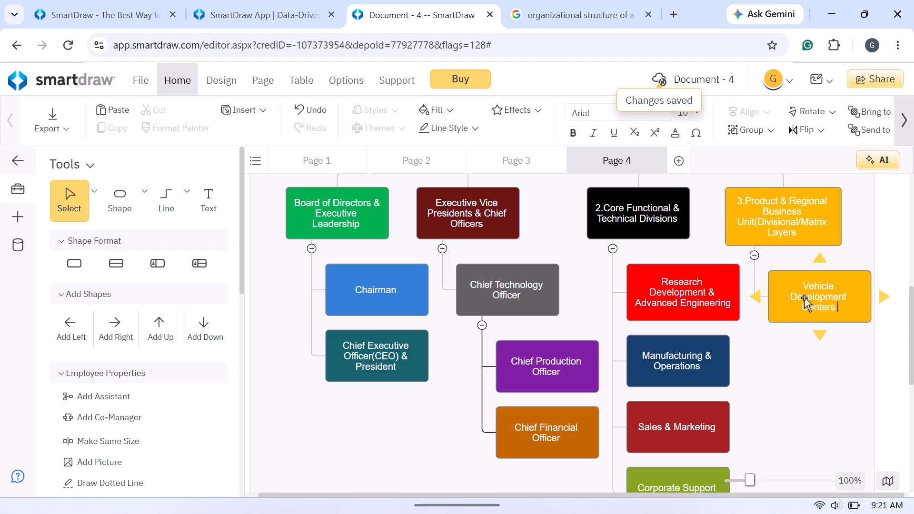
text(&)
key(space)
text(rod)
text(uct)
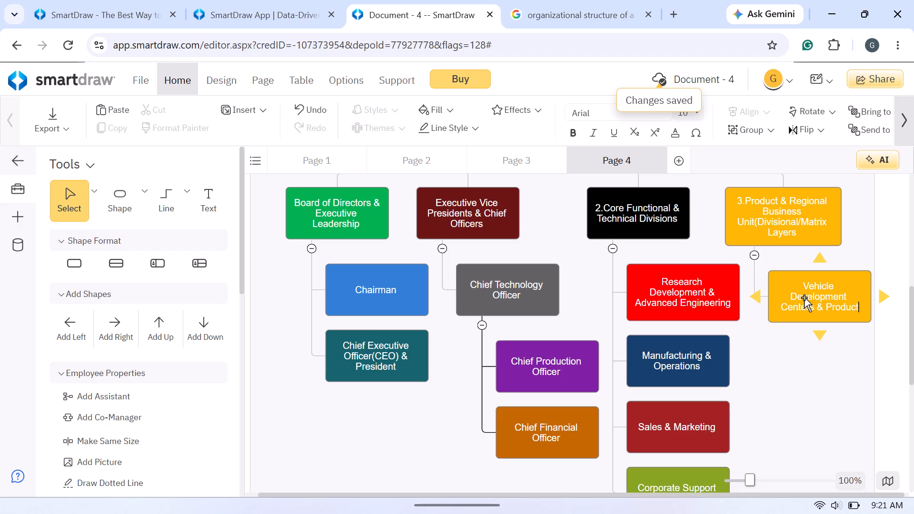
key(space)
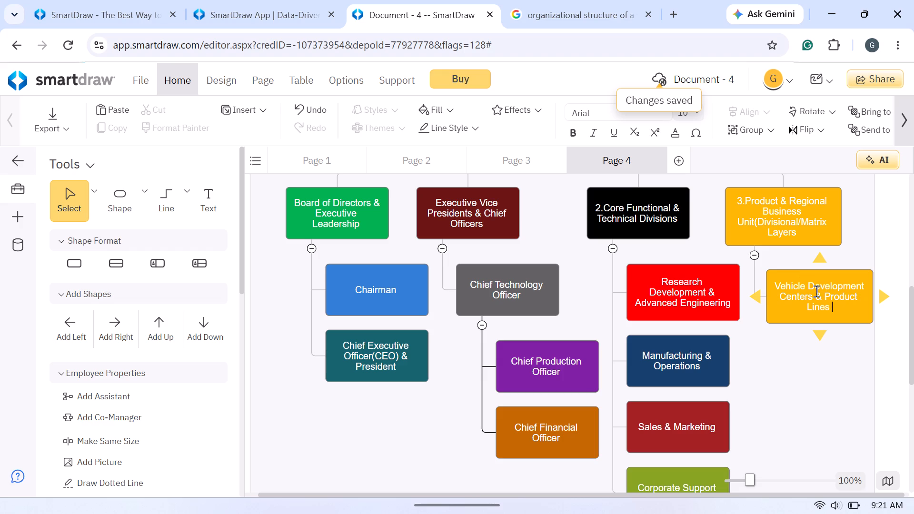
Fill the Vehicle Development Centers & Product Lines box with the dark maroon standard color.
click(815, 291)
click(817, 279)
click(818, 272)
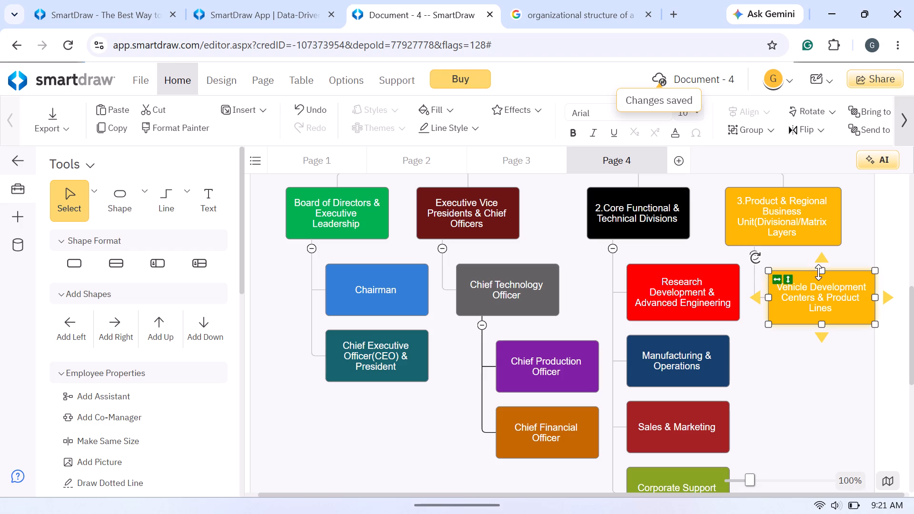
right_click(820, 279)
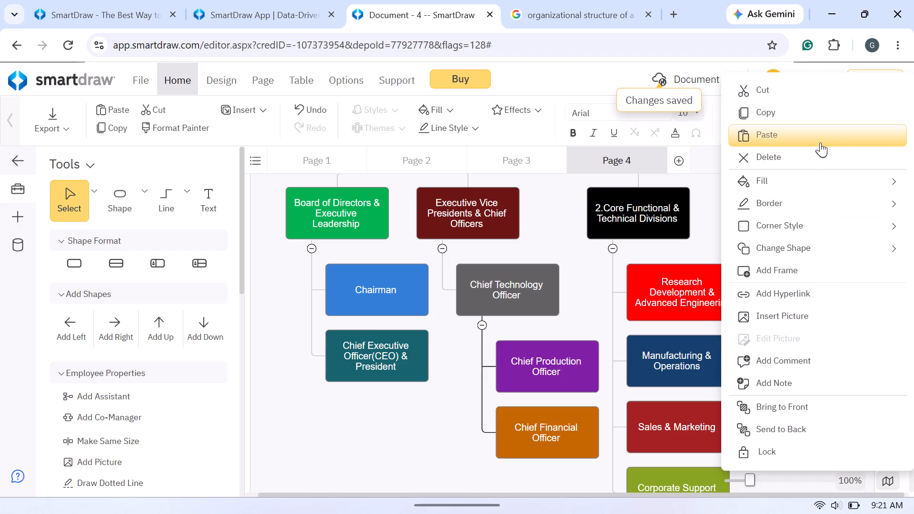
click(825, 187)
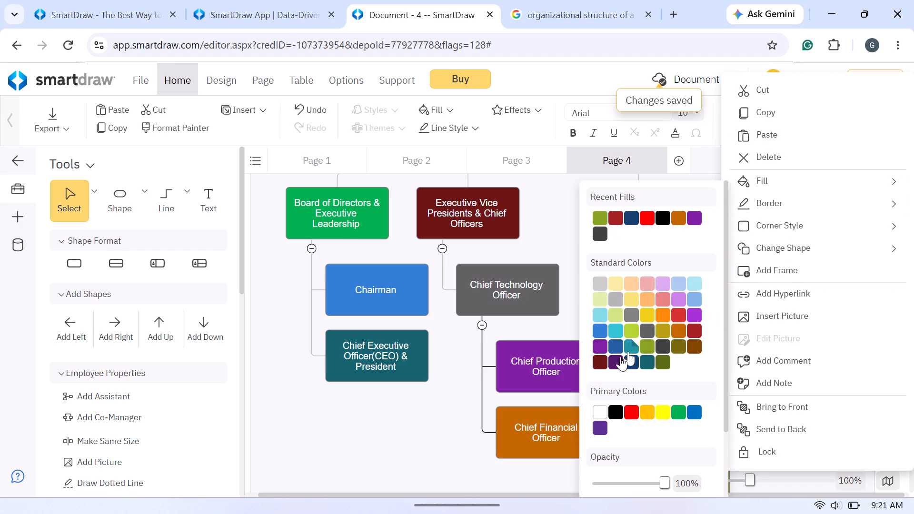
click(603, 368)
click(795, 344)
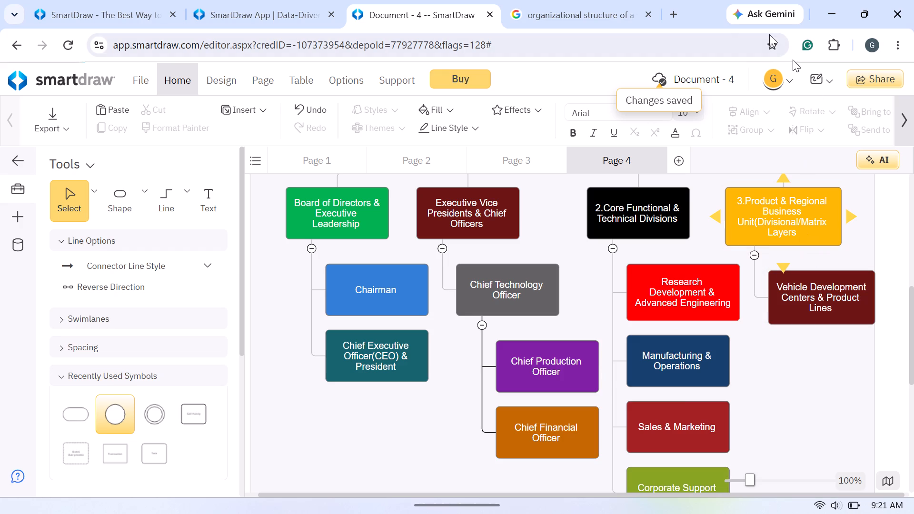
Switch to the Google results to read the next unit listed under Product & Regional Business Units.
click(570, 11)
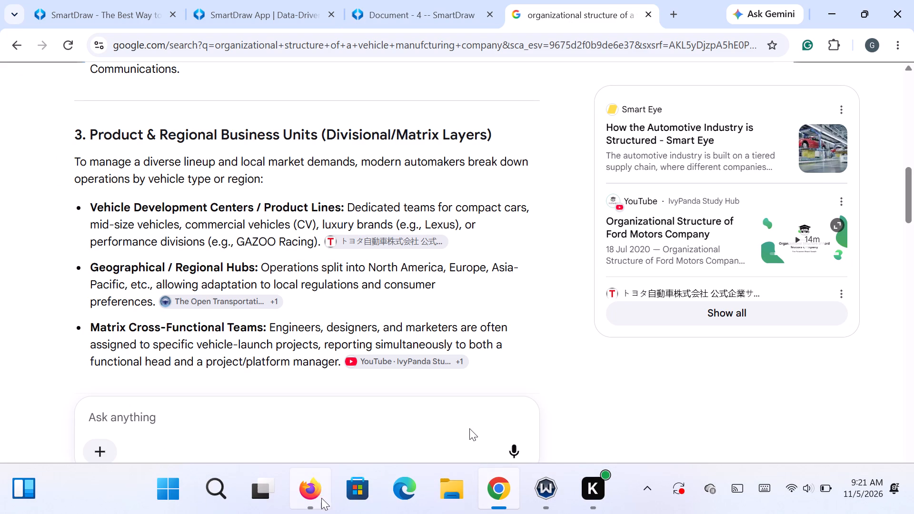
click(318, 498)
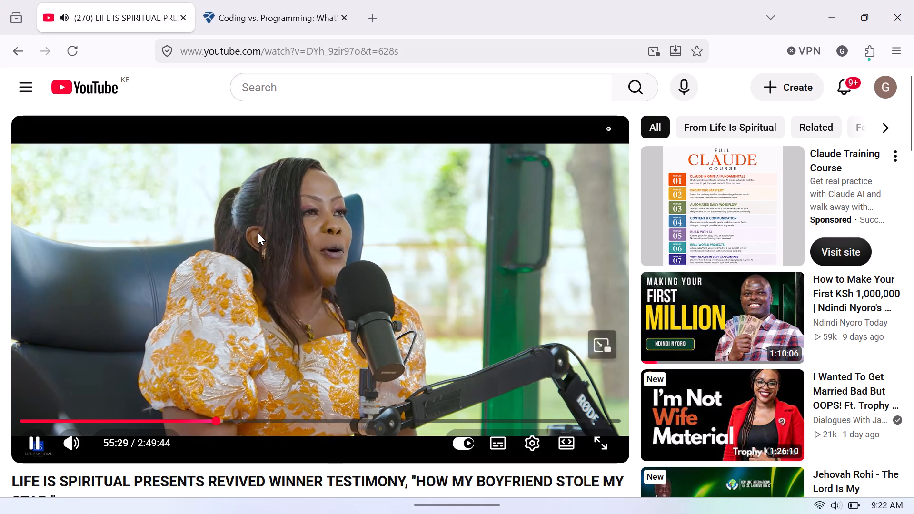
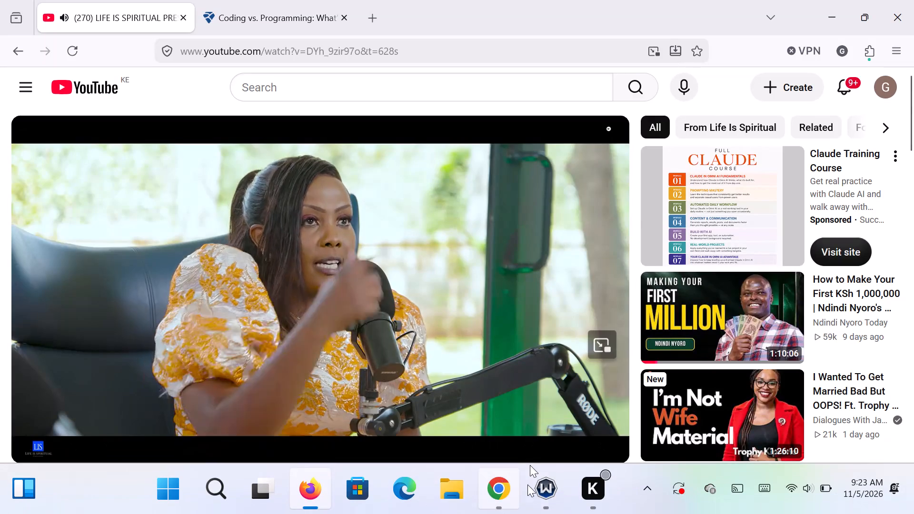
Switch from the YouTube video in Firefox back to Chrome with the Product & Regional Business Units results.
click(504, 494)
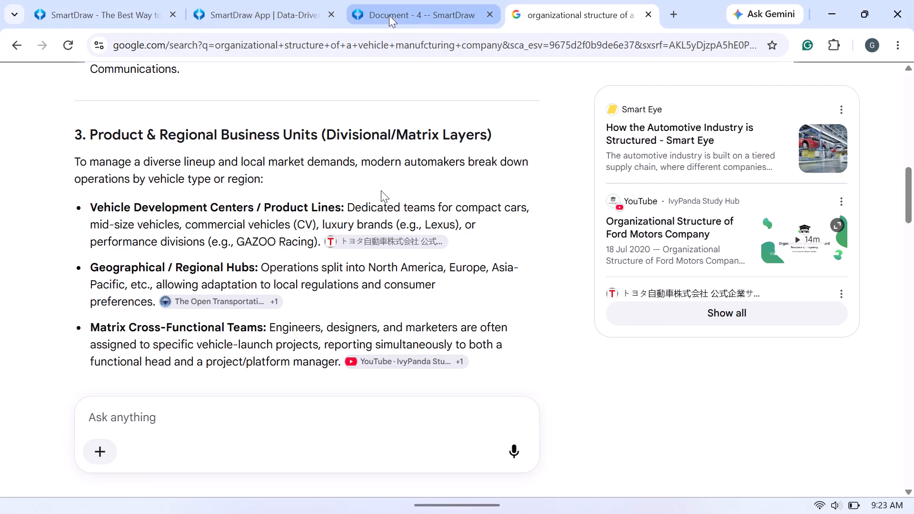